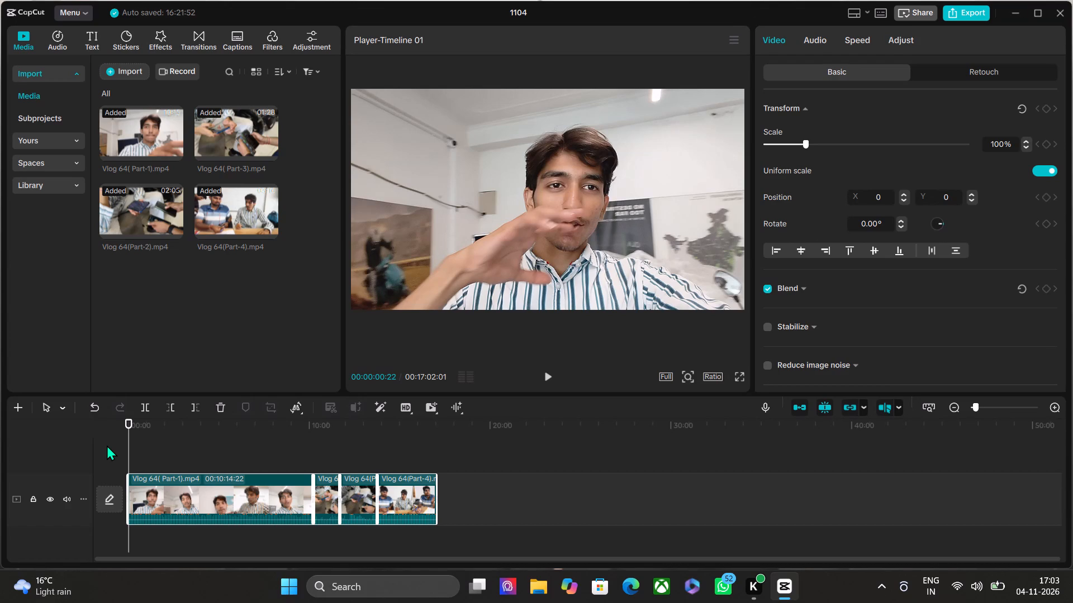
# Split the Vlog 64( Part-1) clip at 00:00:00:28 and delete the short segment before the cut.
pyautogui.click(1004, 409)
pyautogui.hscroll(5, 649, 441)
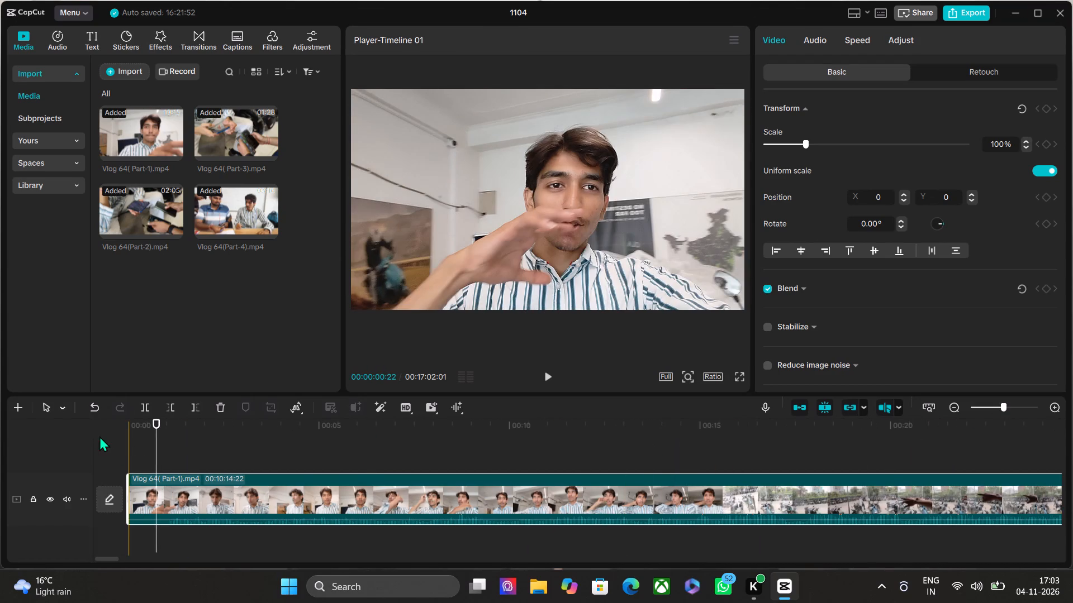
pyautogui.press('space')
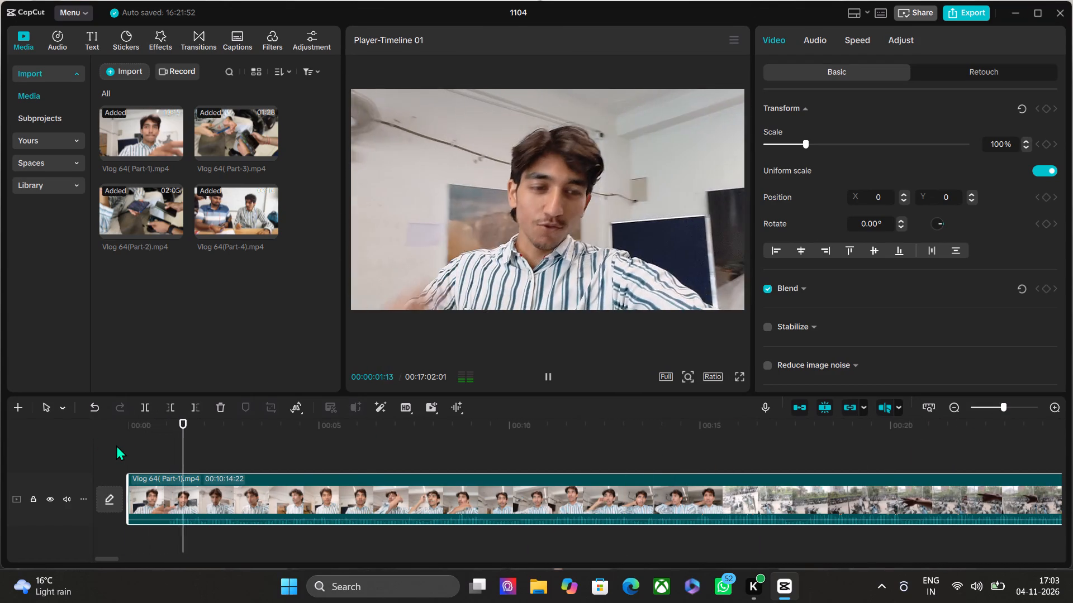
pyautogui.press('Left')
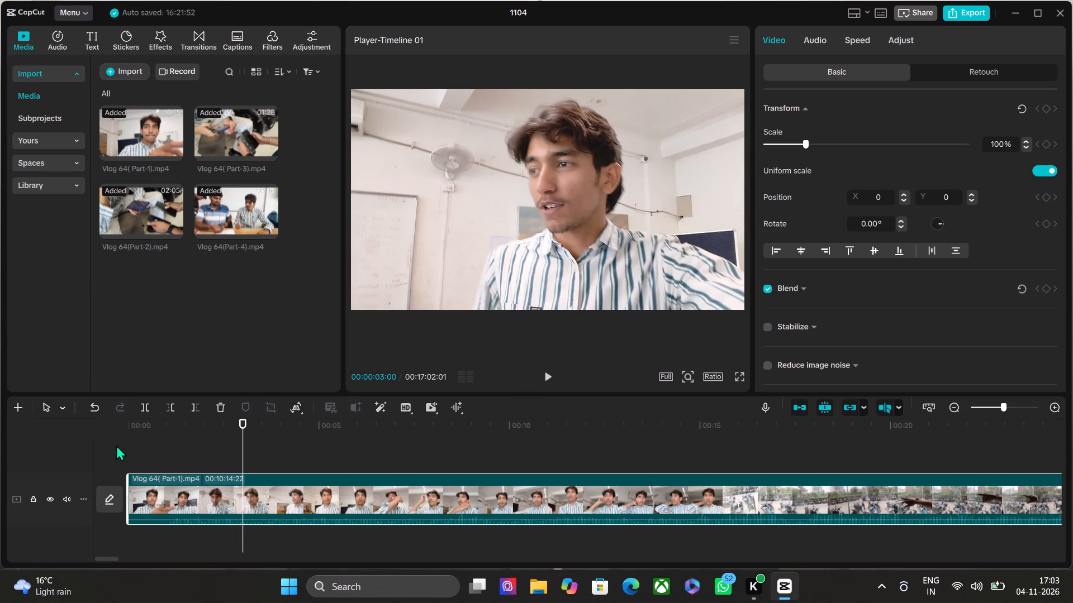
pyautogui.press('space')
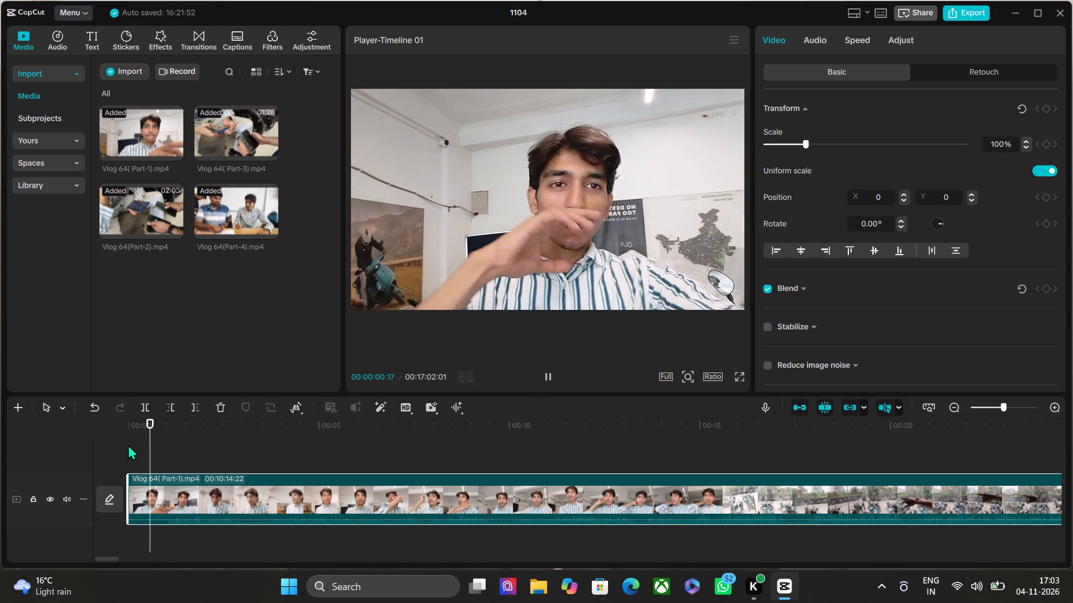
pyautogui.press('space')
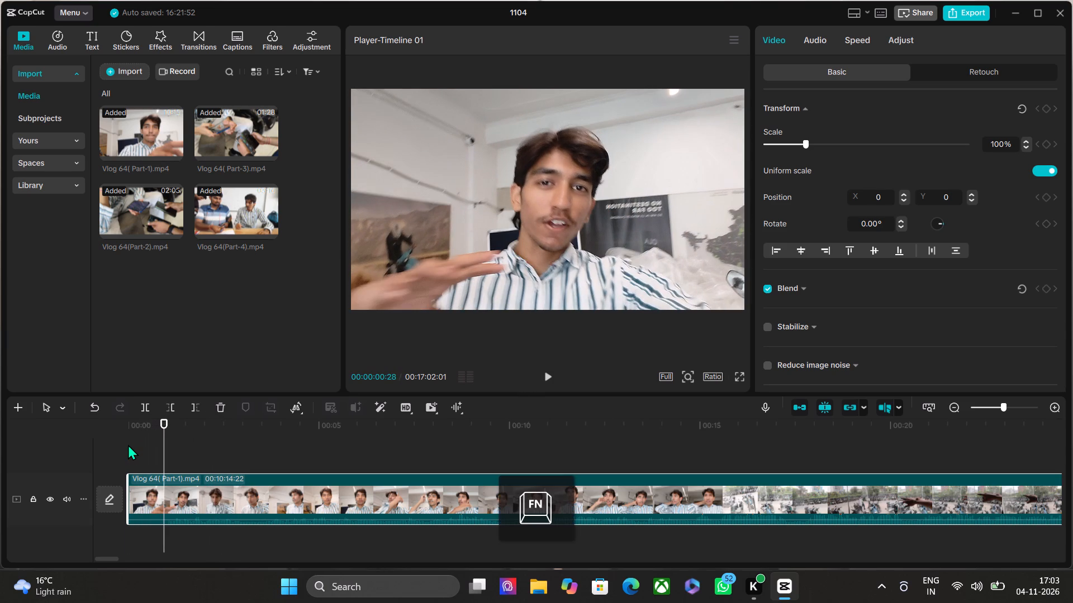
pyautogui.hotkey('ctrl', 'k')
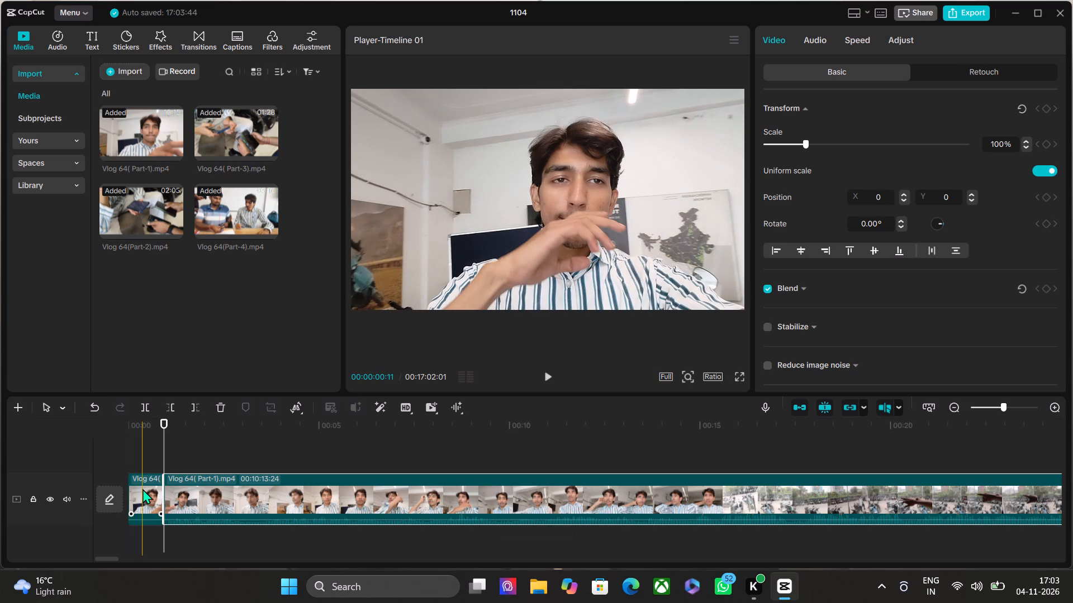
pyautogui.click(143, 489)
pyautogui.press('BackSpace')
# Play back the trimmed Part-1 clip from its start to about 00:00:05:25 to review the new opening.
pyautogui.press('space')
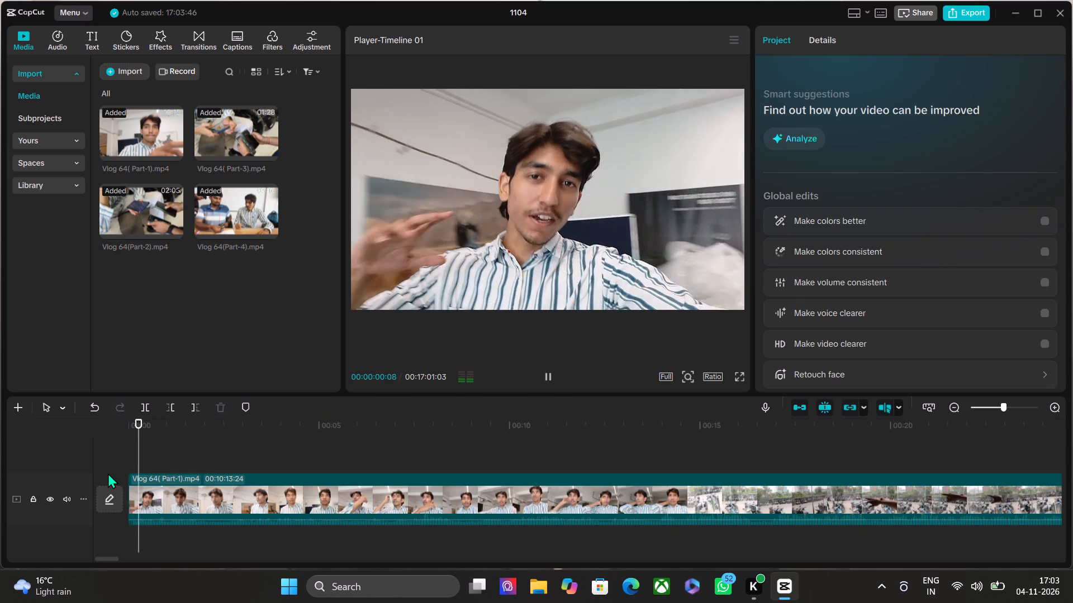
pyautogui.press('space')
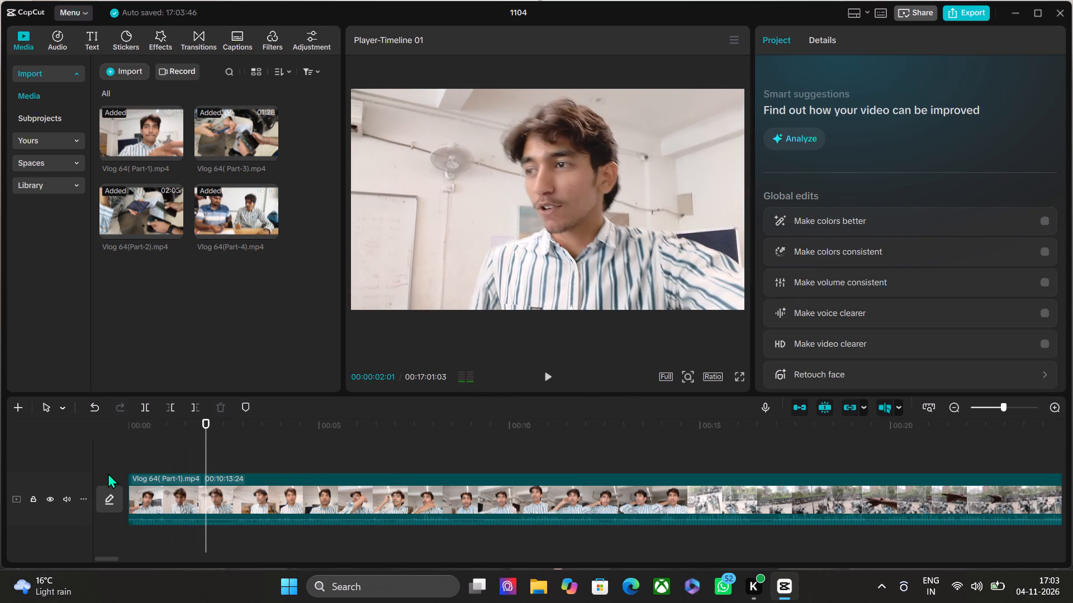
pyautogui.press('space')
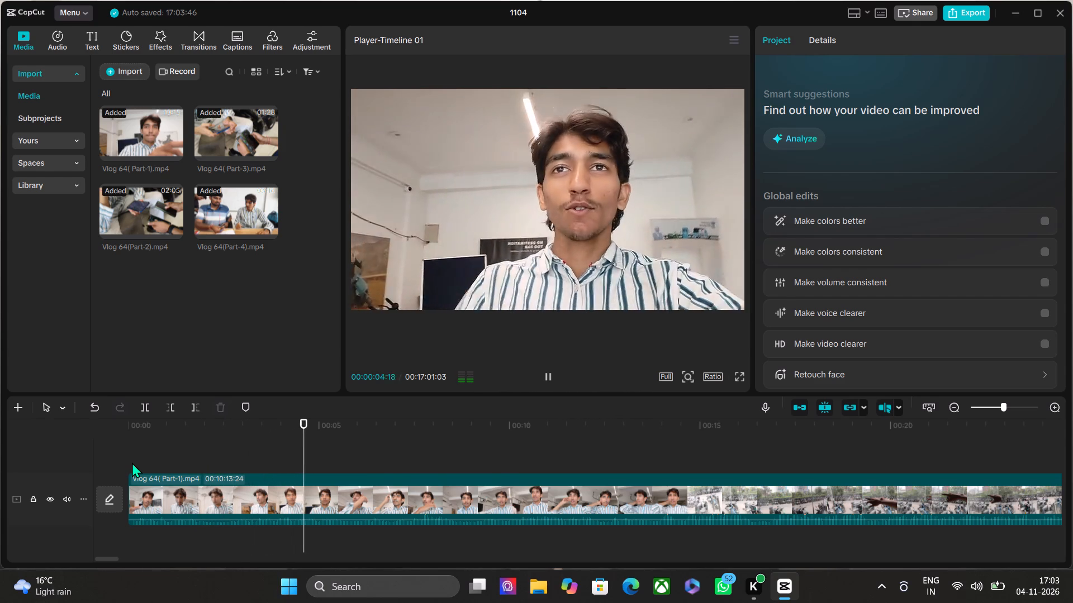
pyautogui.press('space')
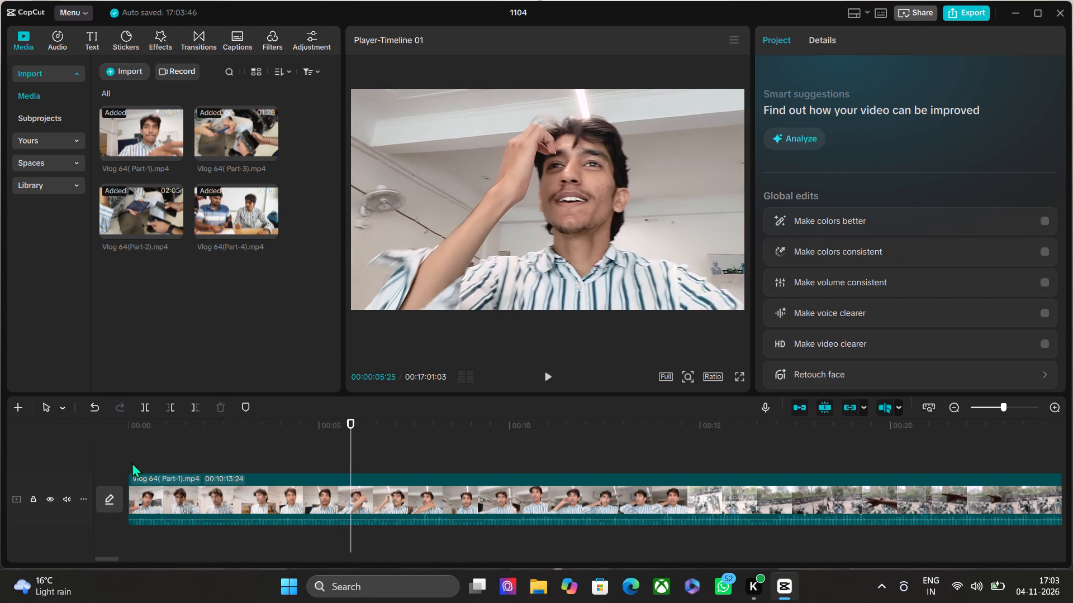
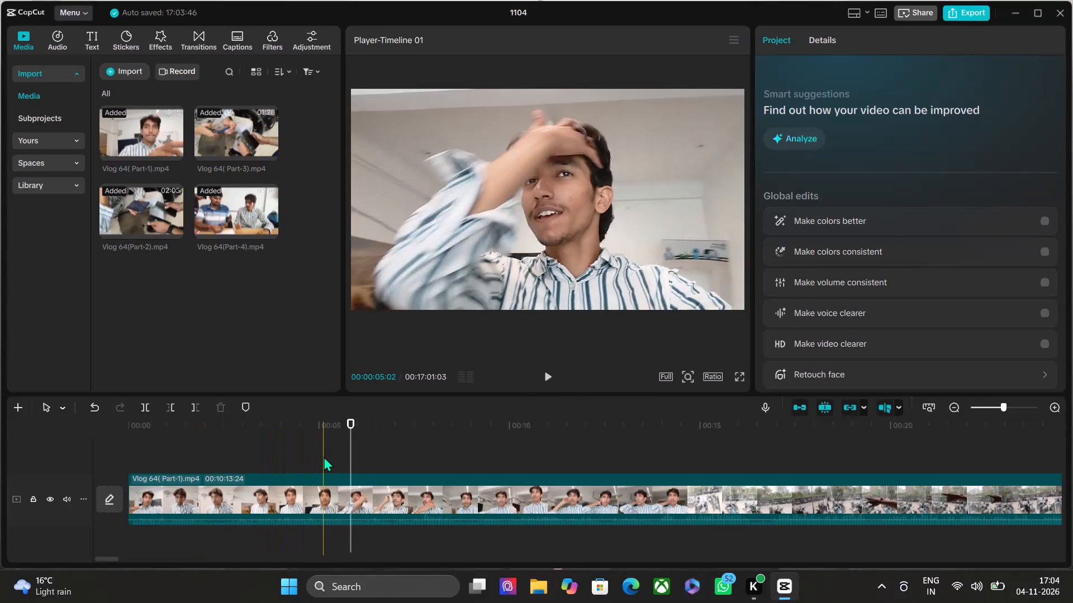
# Play the Part-1 opening on to about 00:00:07:11, and recheck the section ending near 00:00:03:26.
pyautogui.press('space')
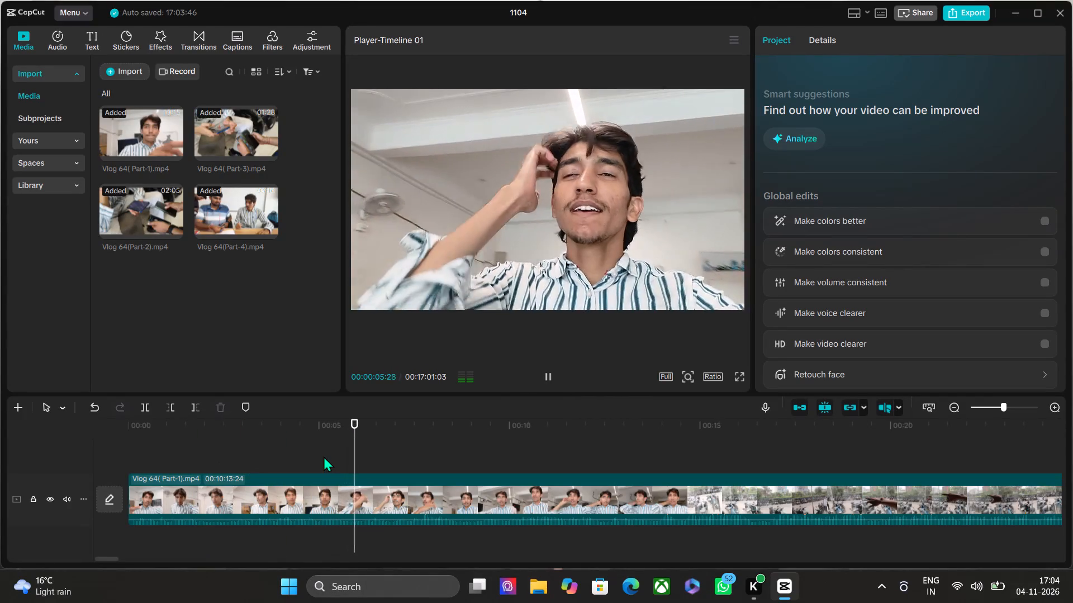
pyautogui.press('space')
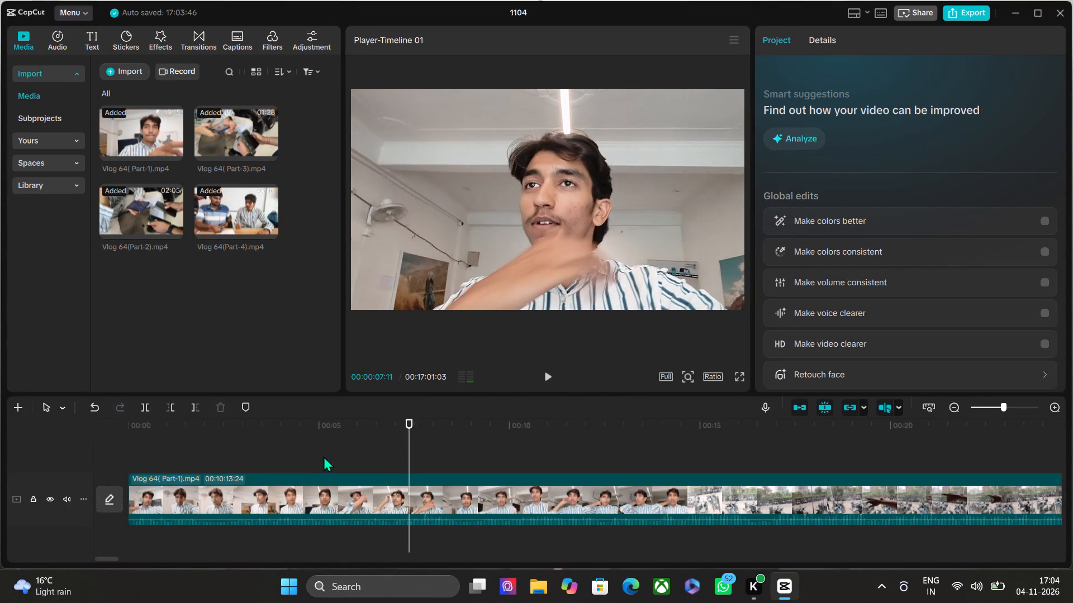
pyautogui.press('space')
pyautogui.press('space')
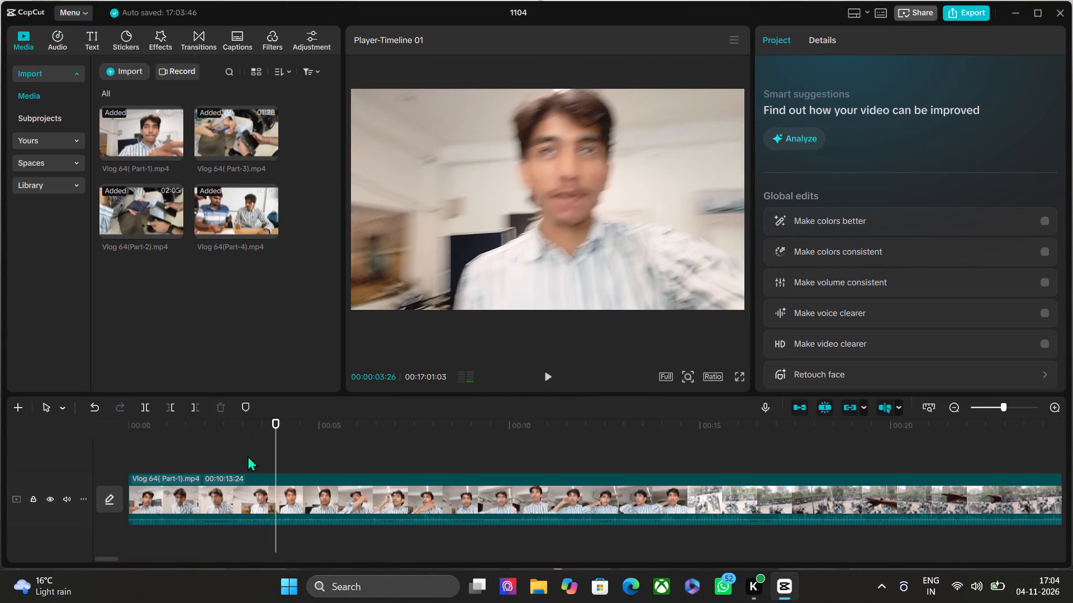
# Set the audio volume of all four Vlog 64 clips on the timeline, Part-1 through Part-4, to 20.0 dB.
pyautogui.click(325, 509)
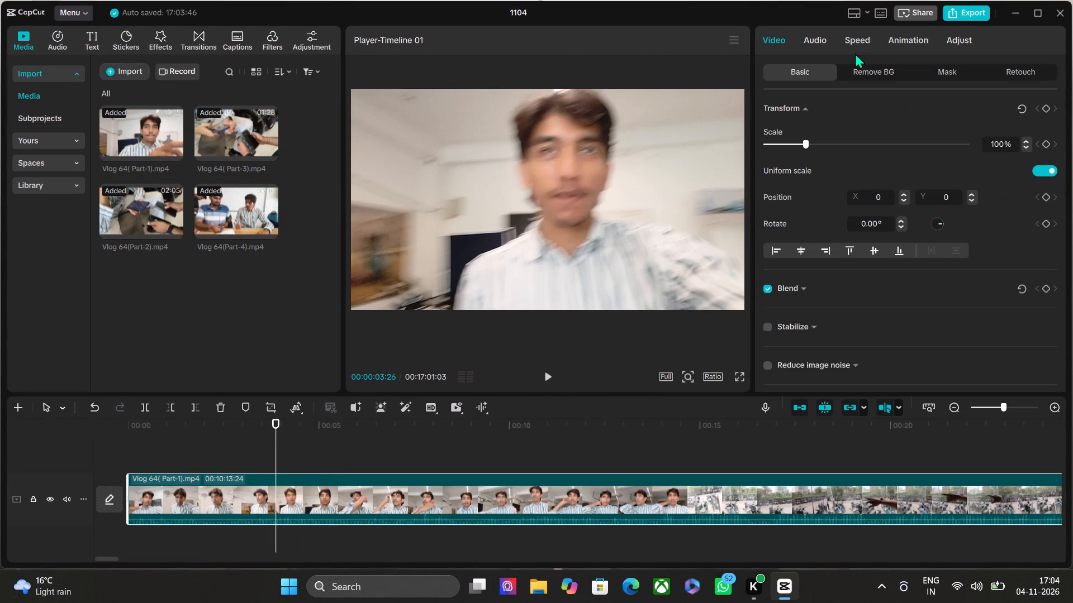
pyautogui.click(830, 44)
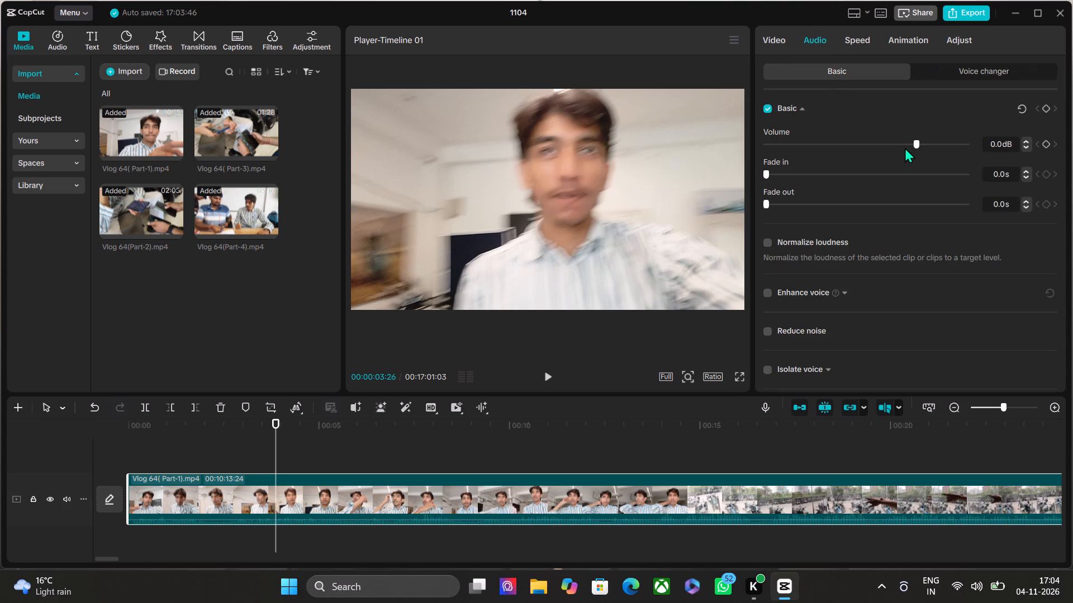
pyautogui.moveTo(917, 144); pyautogui.dragTo(985, 145)
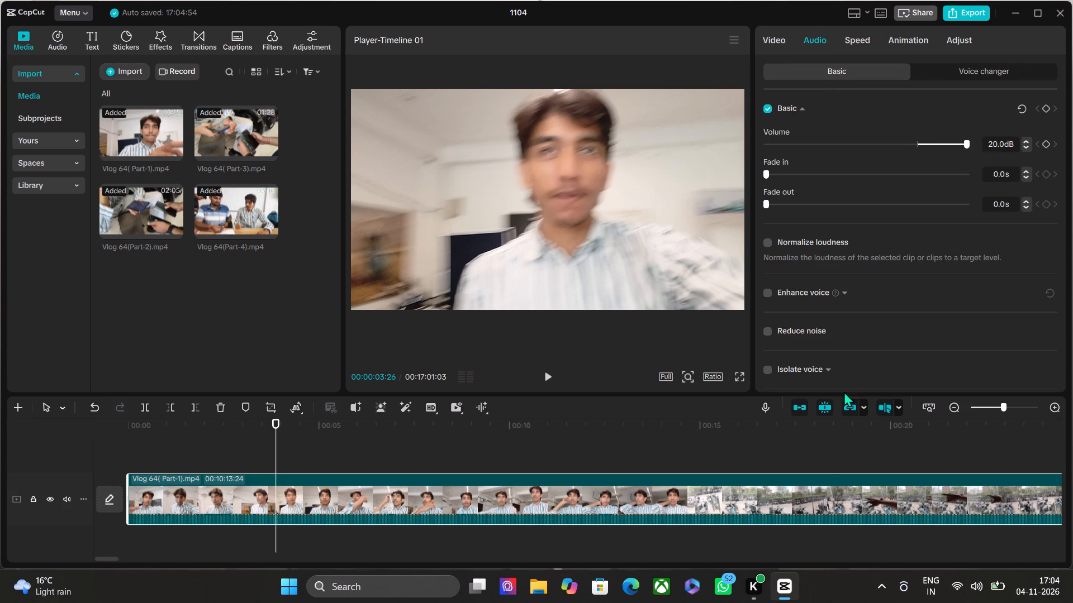
pyautogui.click(979, 410)
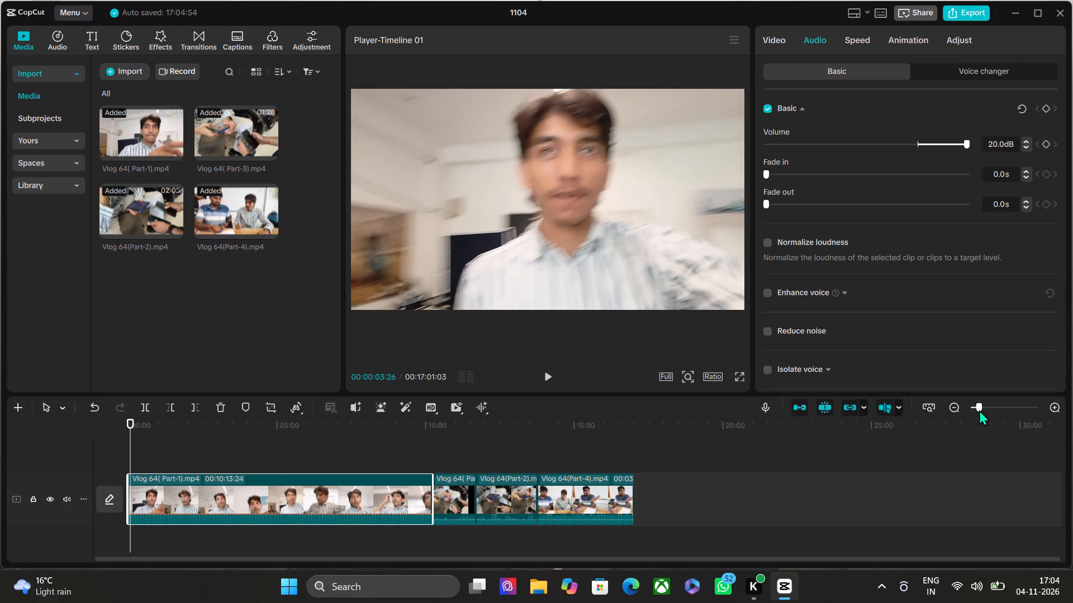
pyautogui.click(444, 476)
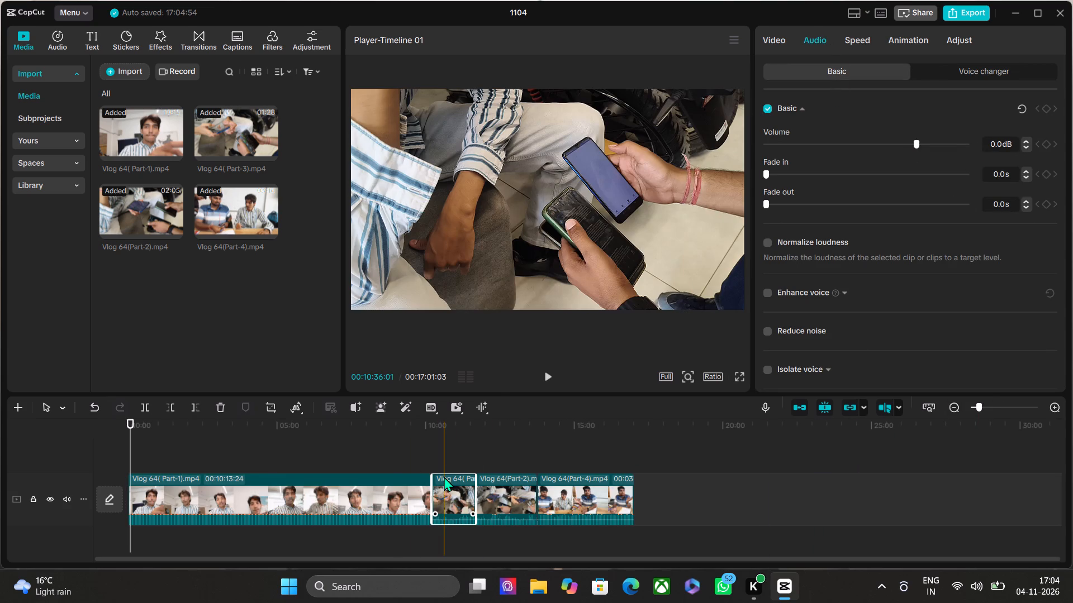
pyautogui.moveTo(919, 145); pyautogui.dragTo(1003, 142)
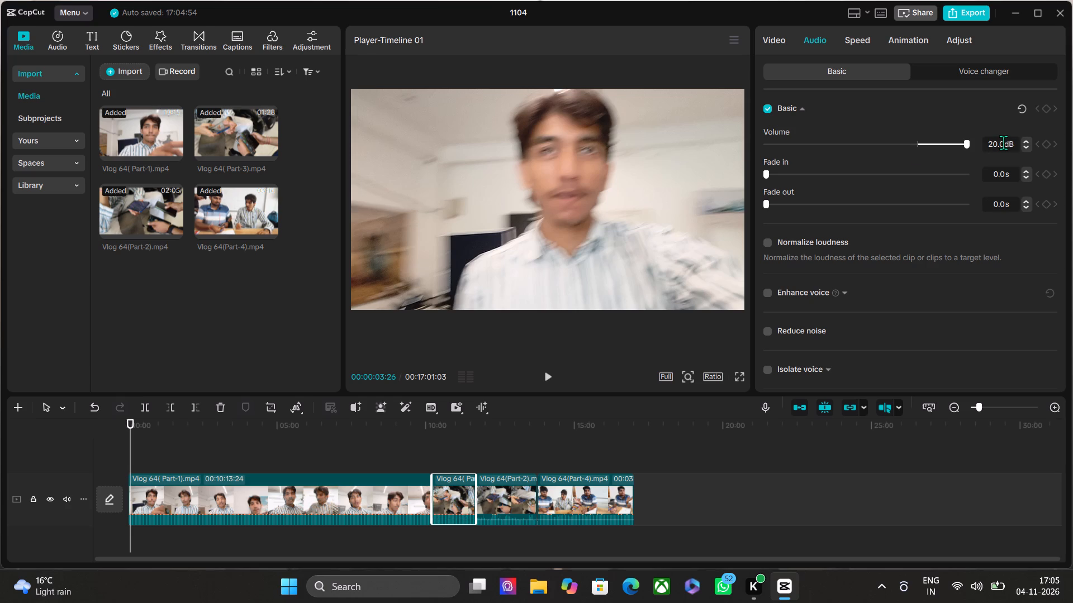
pyautogui.click(513, 485)
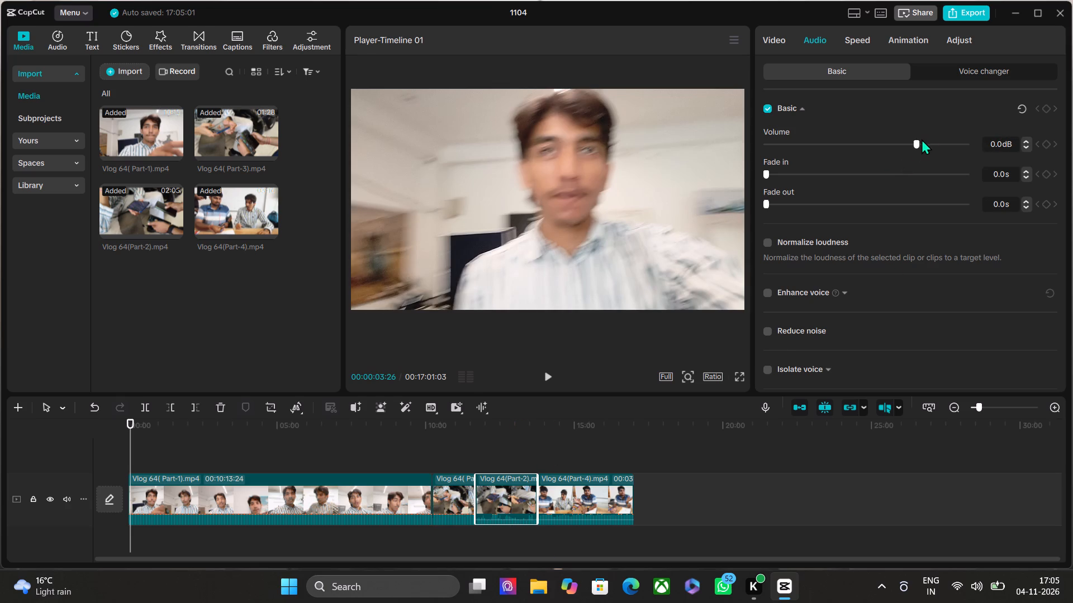
pyautogui.moveTo(916, 143); pyautogui.dragTo(1003, 144)
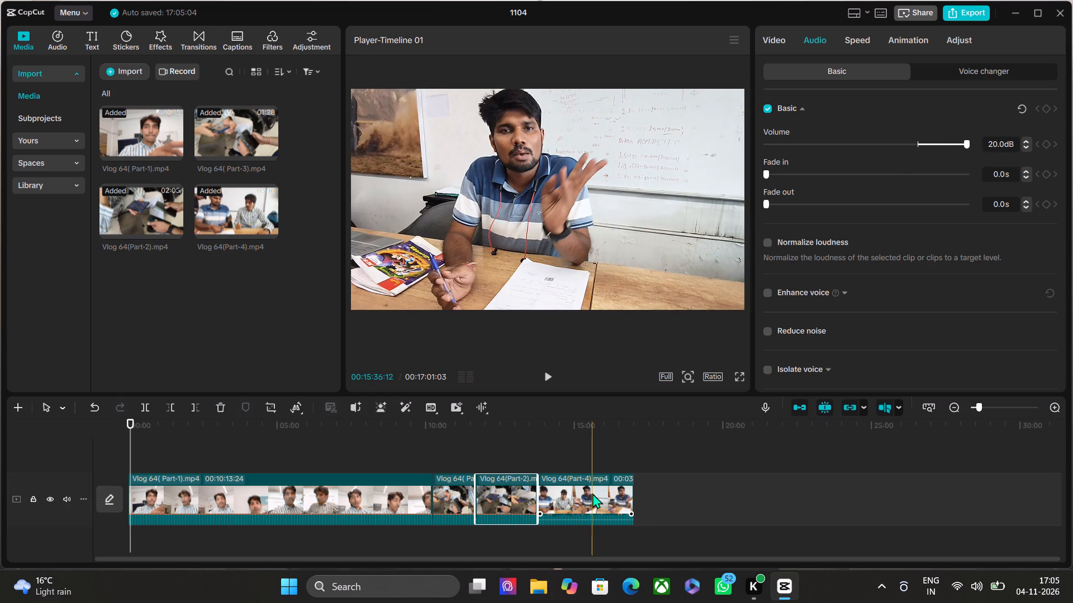
pyautogui.click(592, 493)
pyautogui.moveTo(917, 139); pyautogui.dragTo(1008, 149)
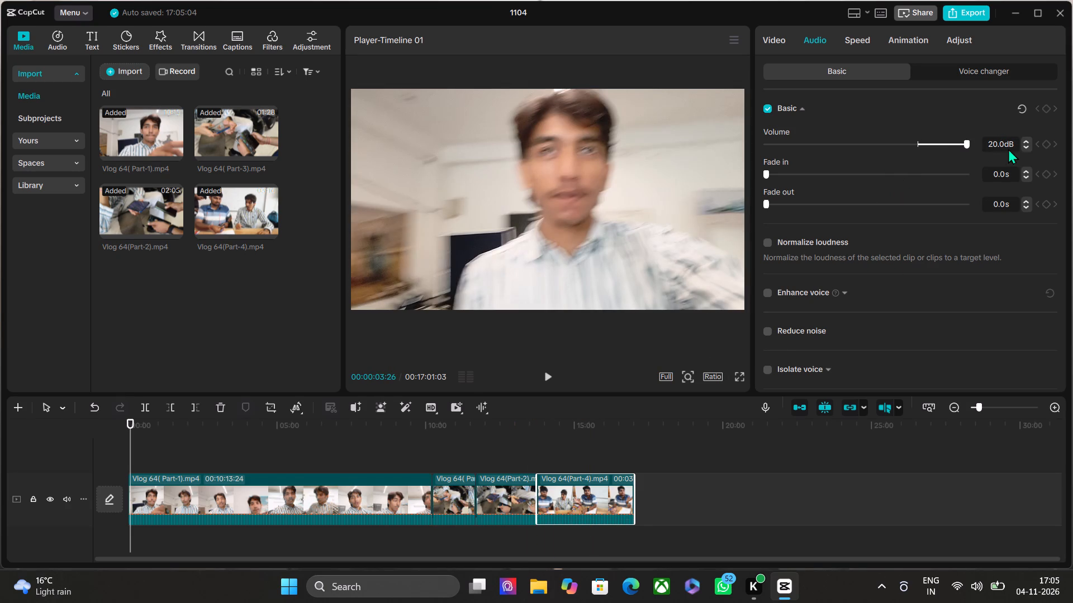
pyautogui.moveTo(1008, 149); pyautogui.dragTo(1023, 154)
# Play the opening seconds of the Part-1 clip and replay them from the start to check the picture and louder audio.
pyautogui.click(280, 504)
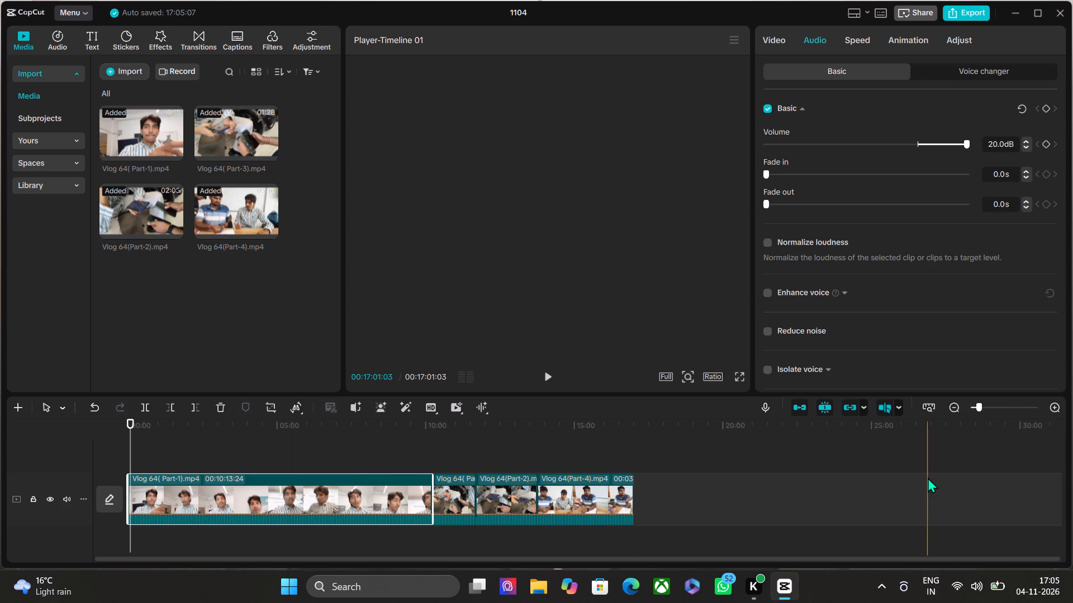
pyautogui.click(1000, 404)
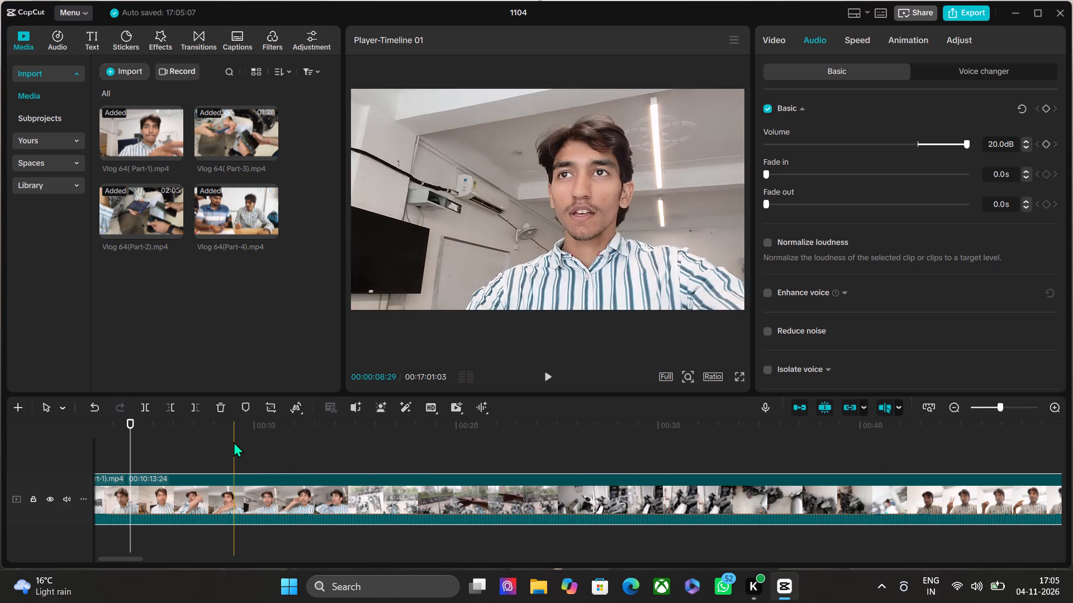
pyautogui.hscroll(6, 99, 449)
pyautogui.press('space')
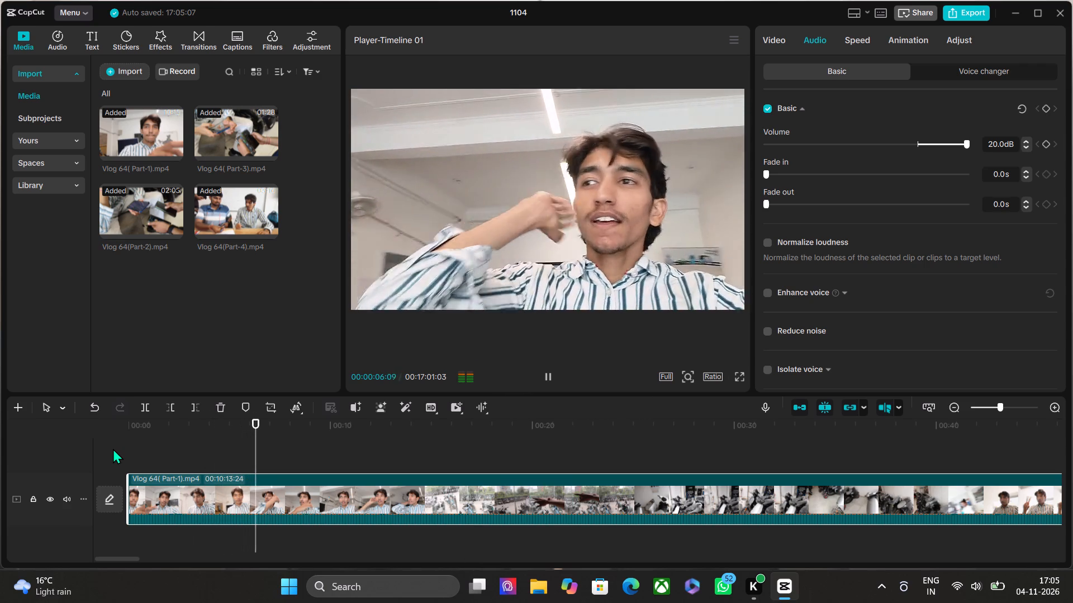
pyautogui.press('space')
pyautogui.press('space')
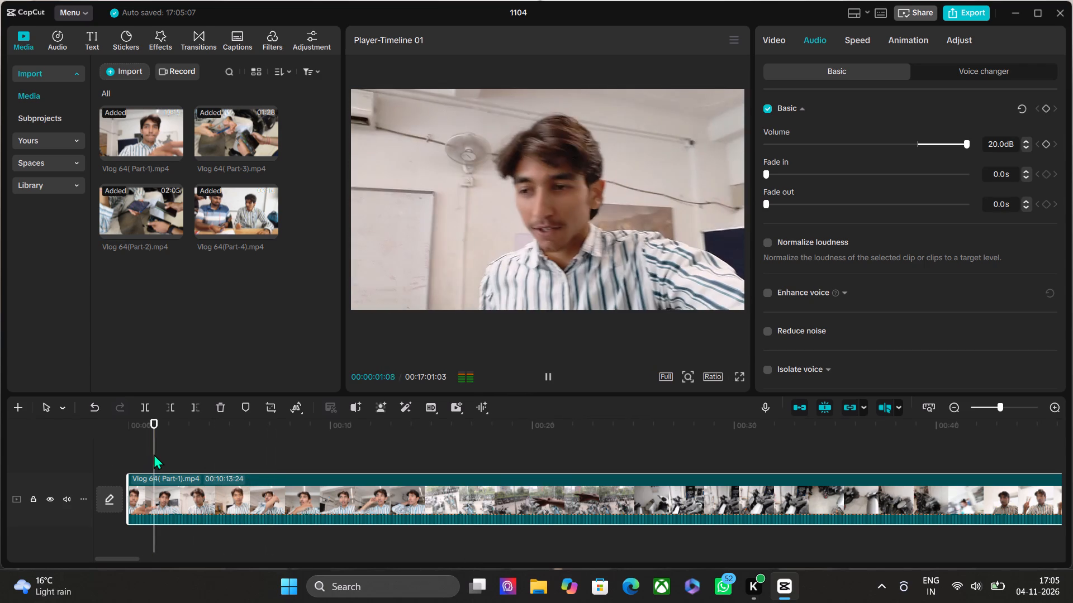
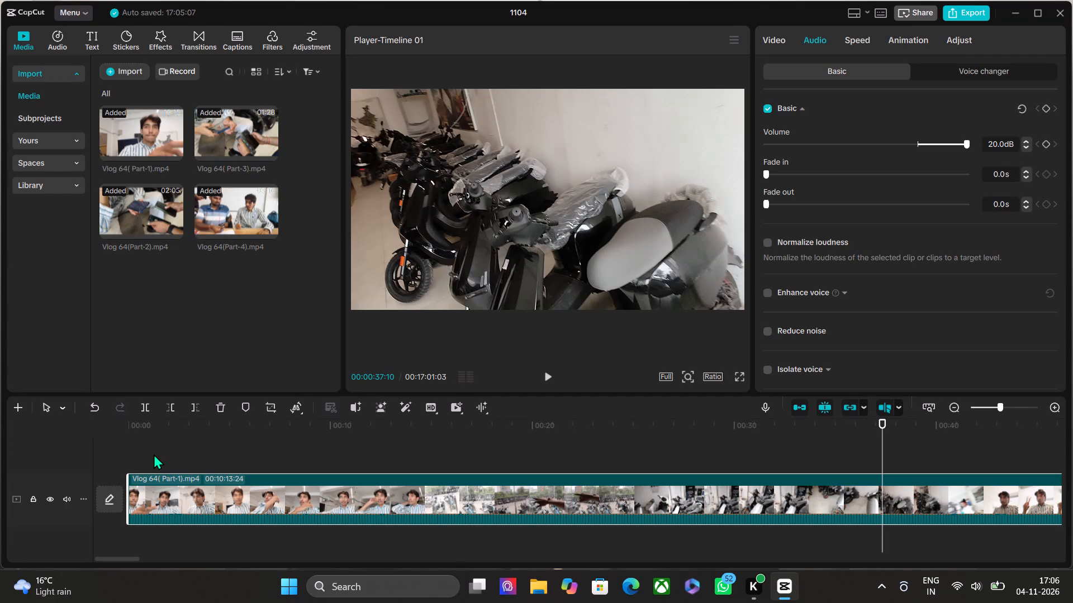
# Play the Part-1 clip on from 00:00:37:10 to about 00:01:02 to review the footage.
pyautogui.press('space')
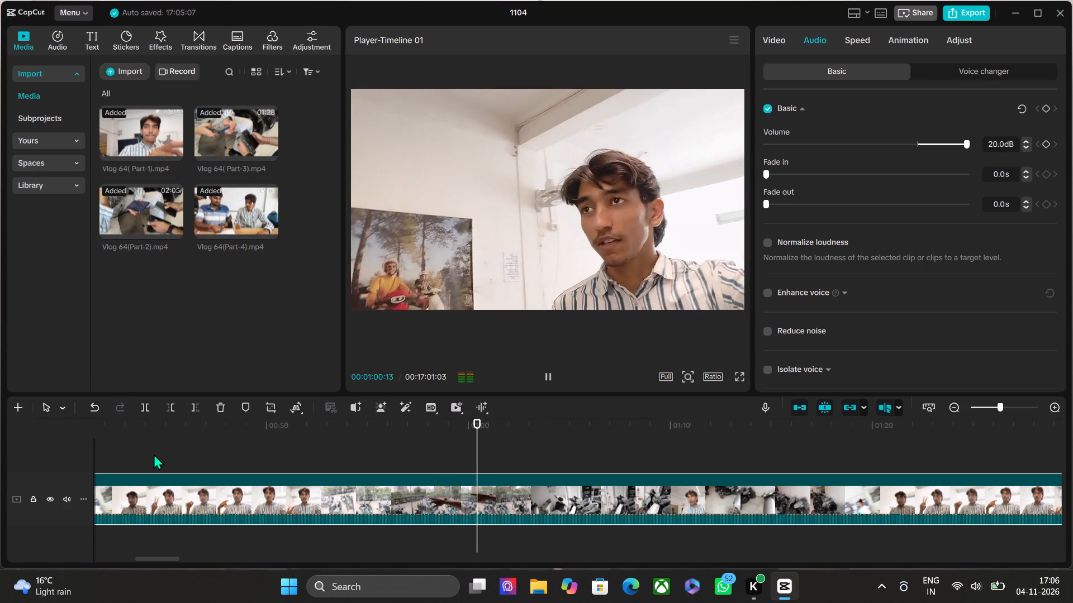
pyautogui.press('space')
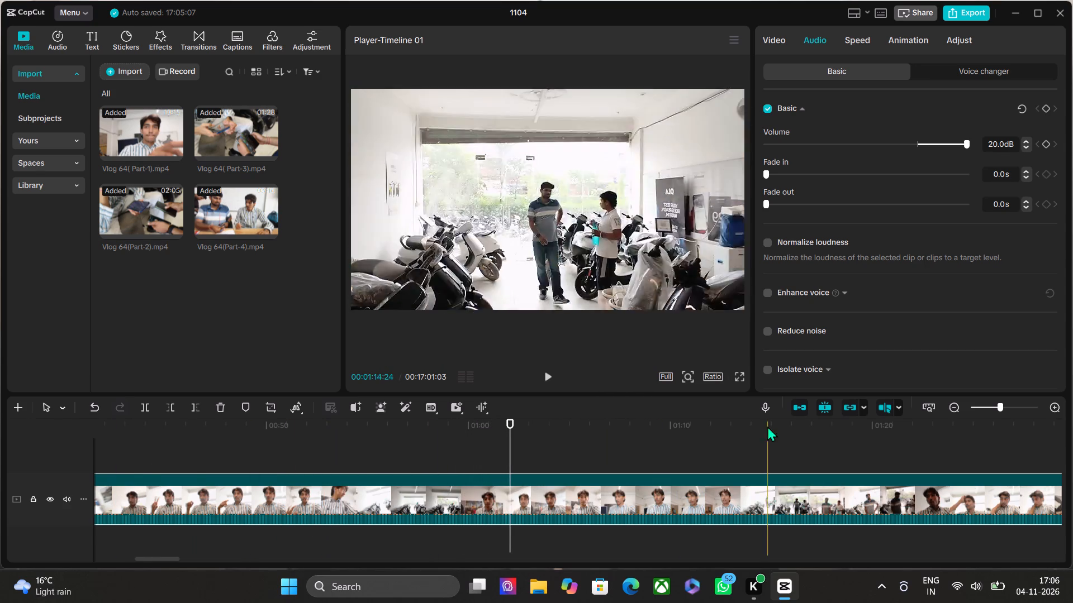
# Turn on noise reduction for the Part-1 clip and play about two seconds on to check the sound.
pyautogui.click(766, 331)
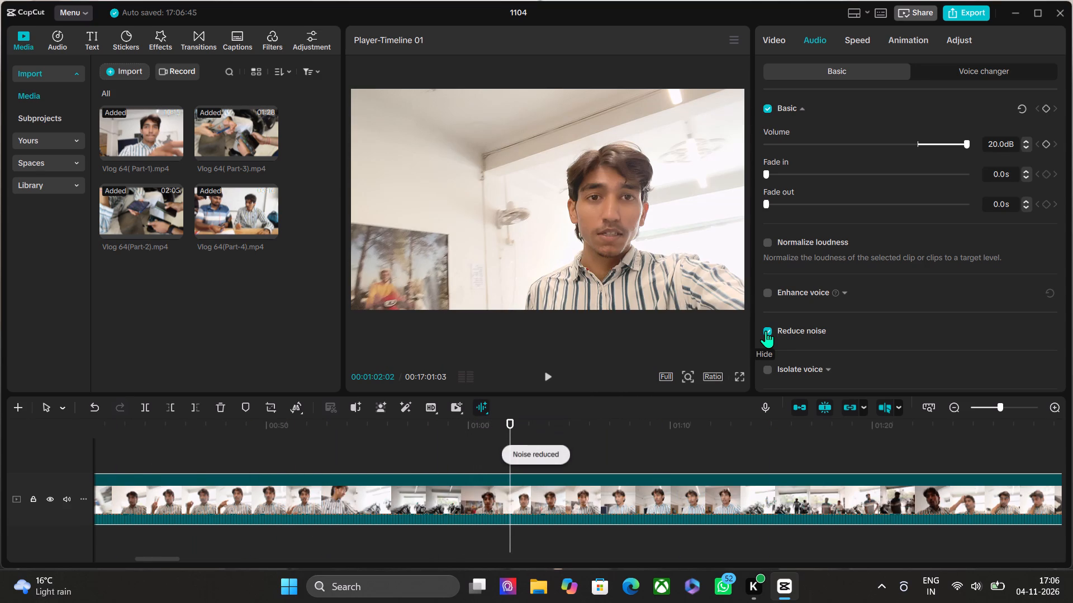
pyautogui.press('space')
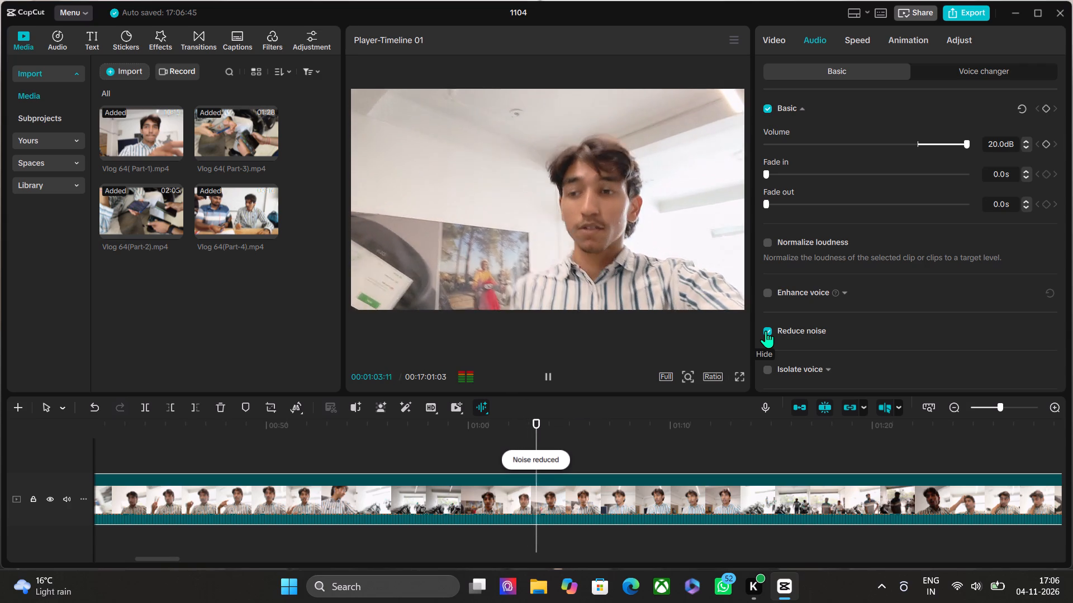
pyautogui.press('space')
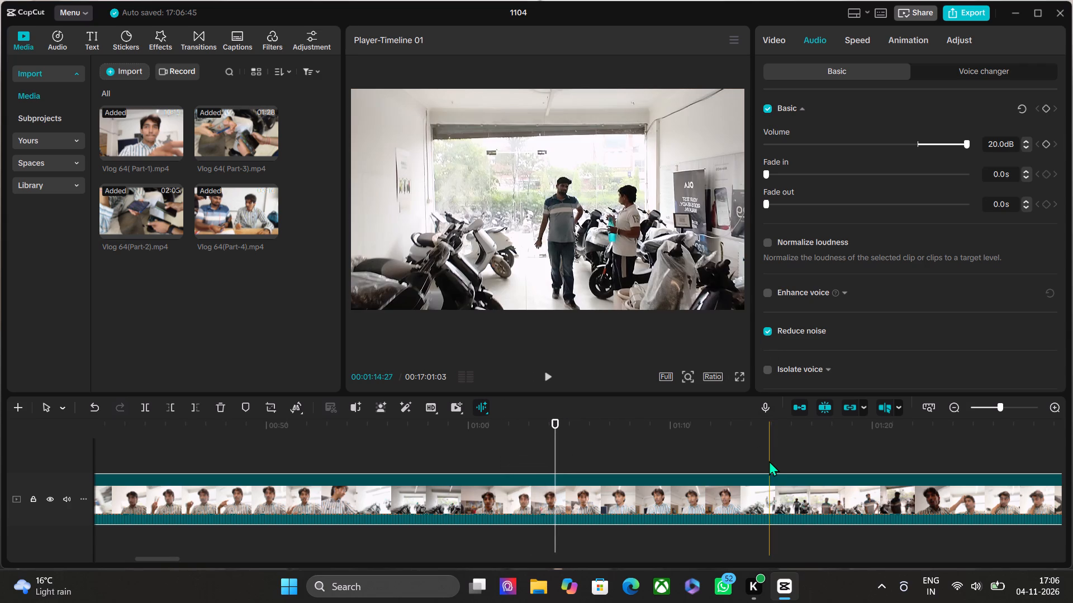
# Turn on noise reduction for the three remaining Vlog 64 clips on the timeline, Part-2, Part-3 and Part-4.
pyautogui.click(978, 409)
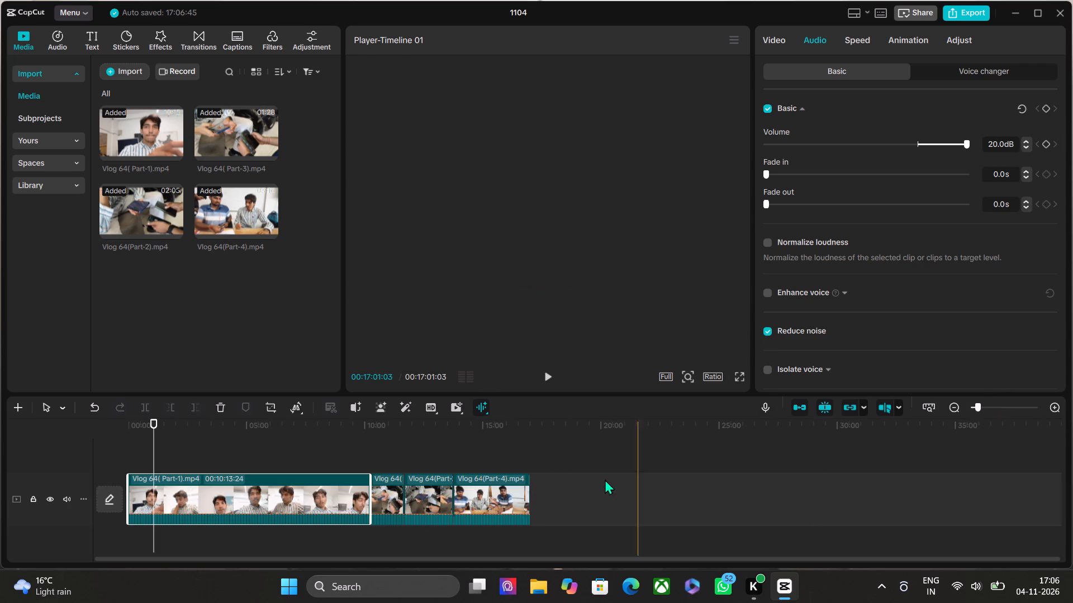
pyautogui.click(389, 484)
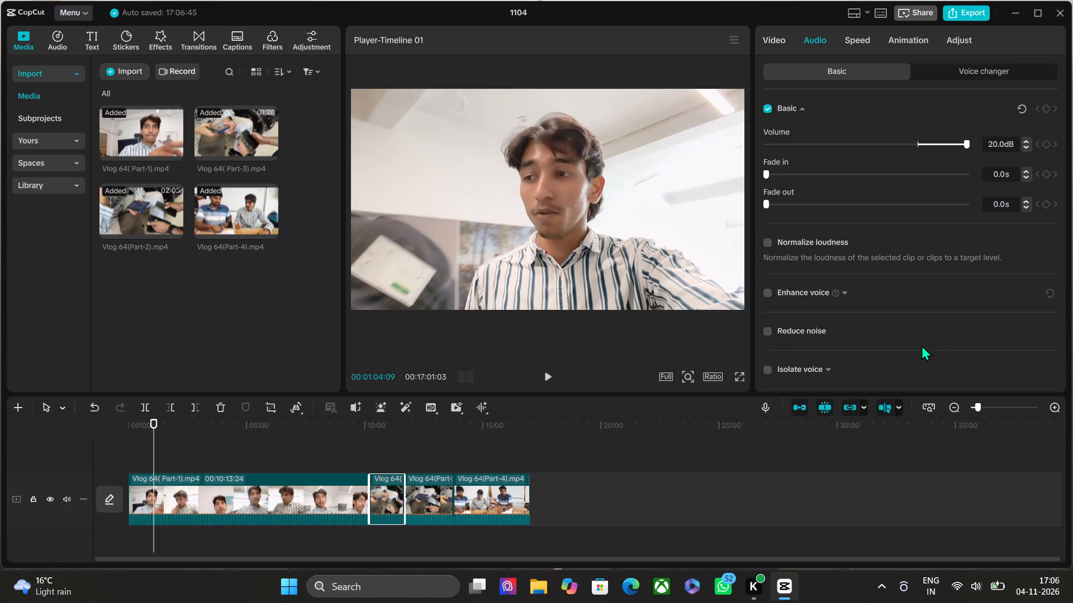
pyautogui.click(768, 331)
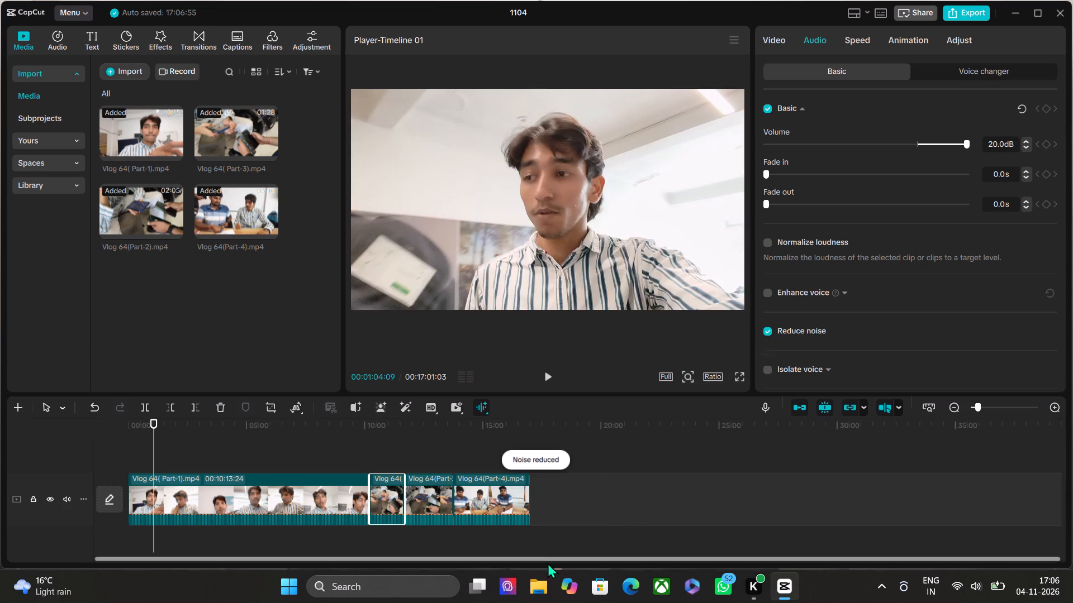
pyautogui.click(435, 491)
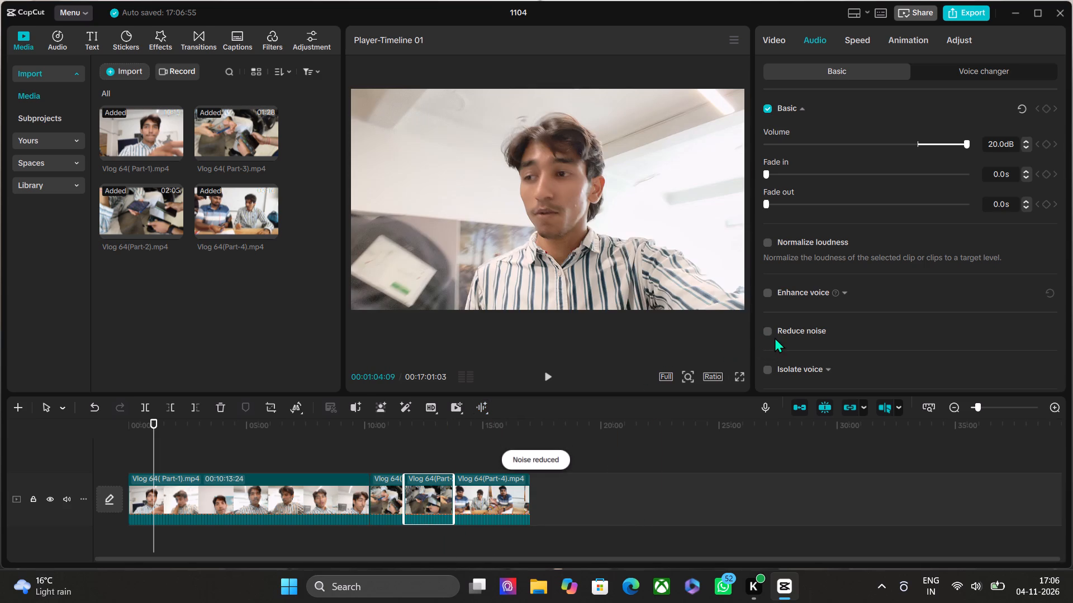
pyautogui.click(766, 333)
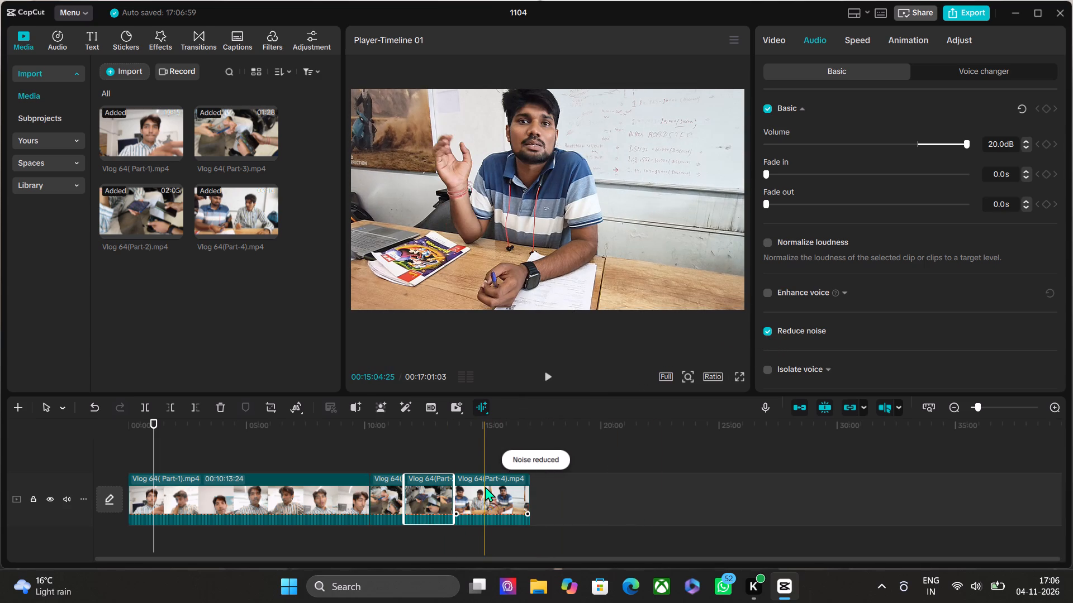
pyautogui.click(485, 486)
pyautogui.click(769, 332)
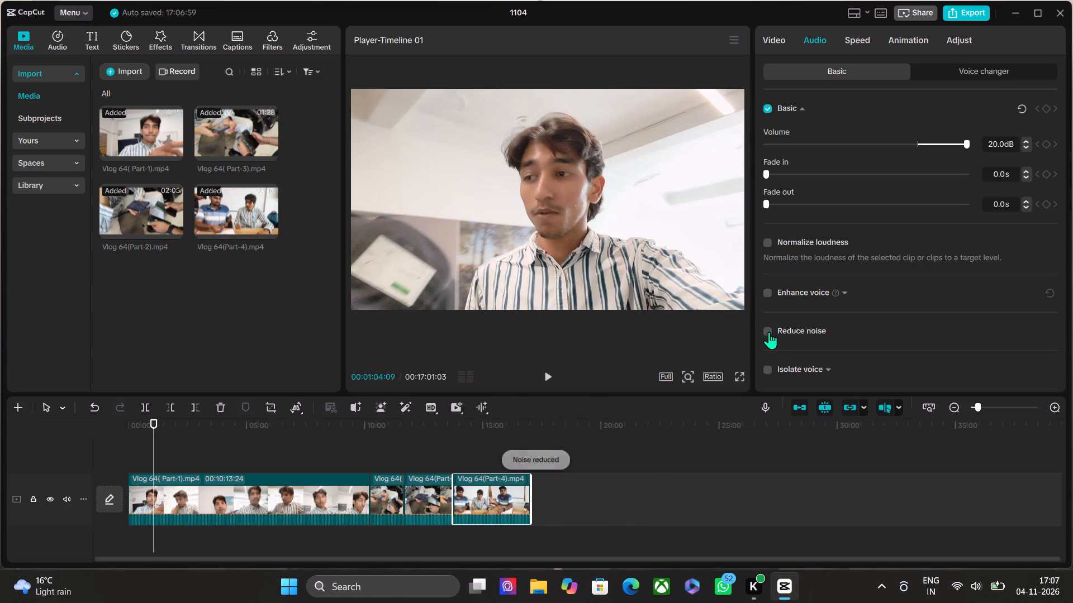
# Return to the Part-1 clip and show the timeline in detail around 00:01:04 to continue reviewing it.
pyautogui.click(259, 489)
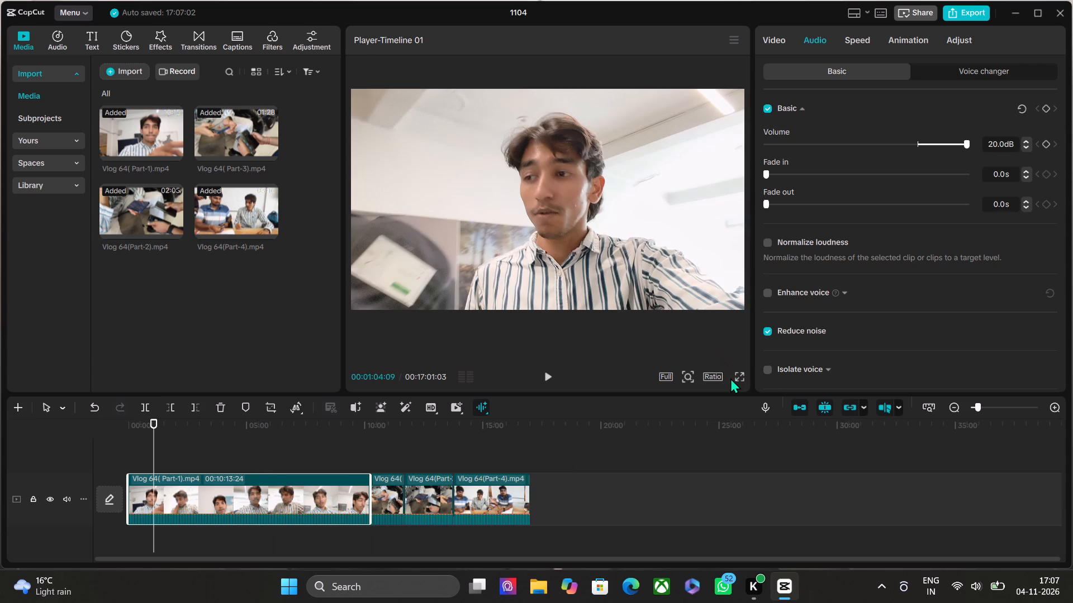
pyautogui.click(1003, 405)
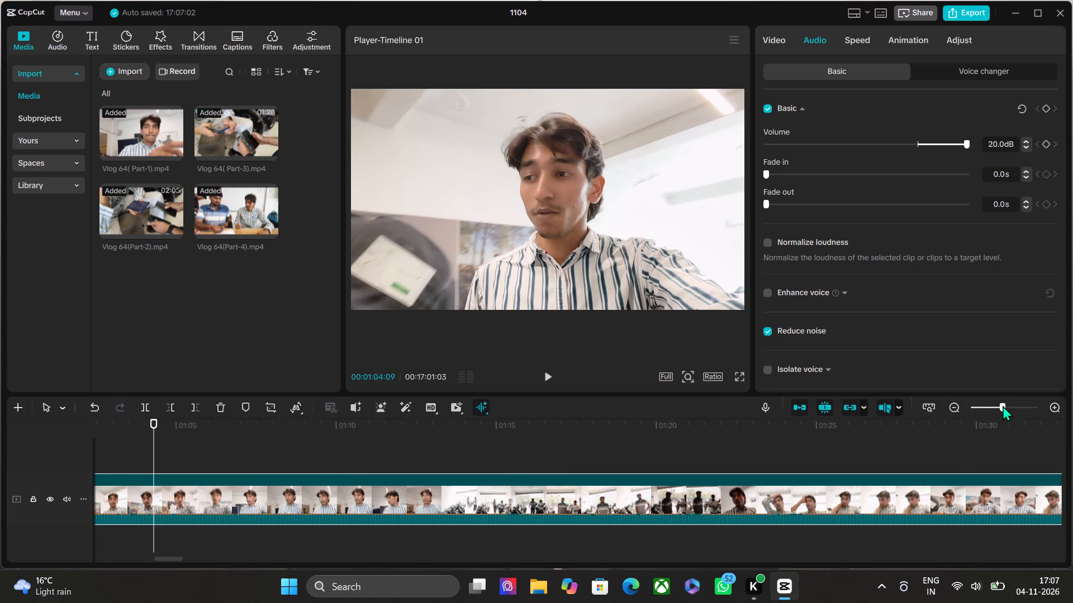
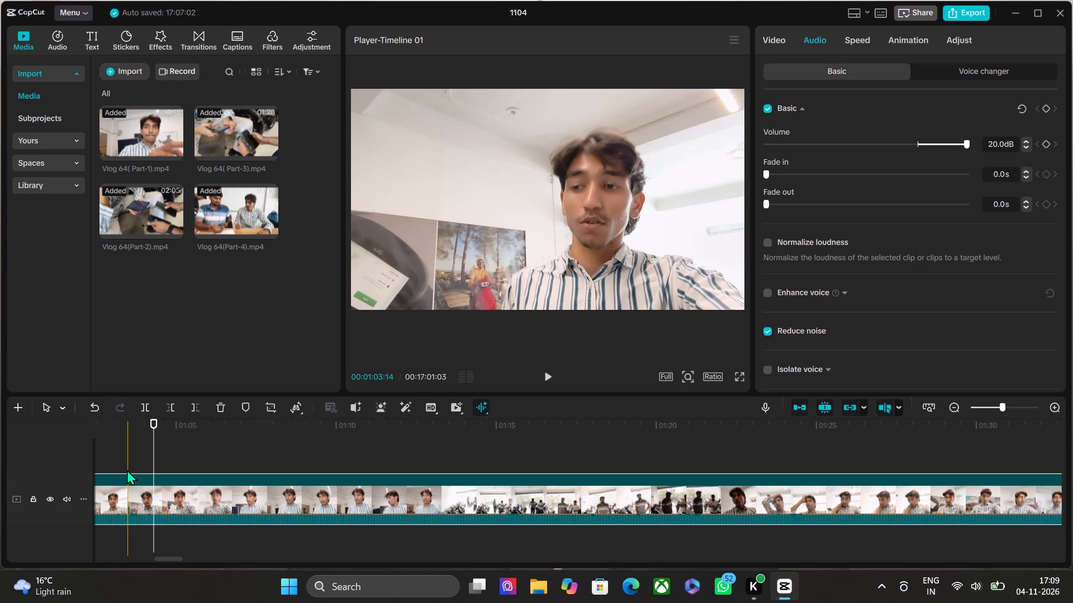
# Play the Part-1 clip from about 00:01:04 to 00:01:21 and replay the stretch around 00:01:17 to locate the unwanted part.
pyautogui.press('space')
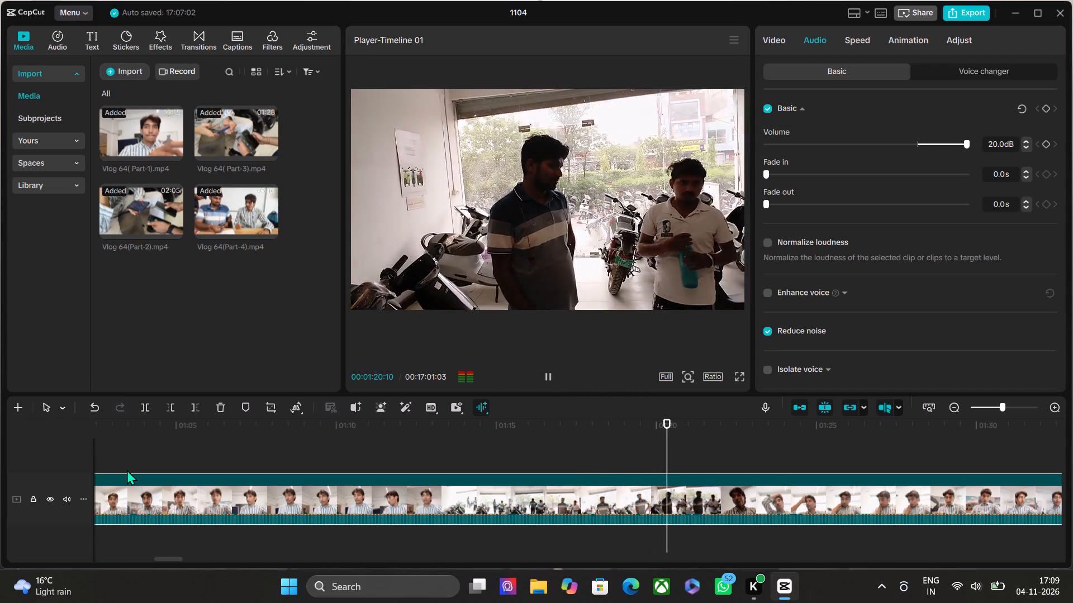
pyautogui.press('space')
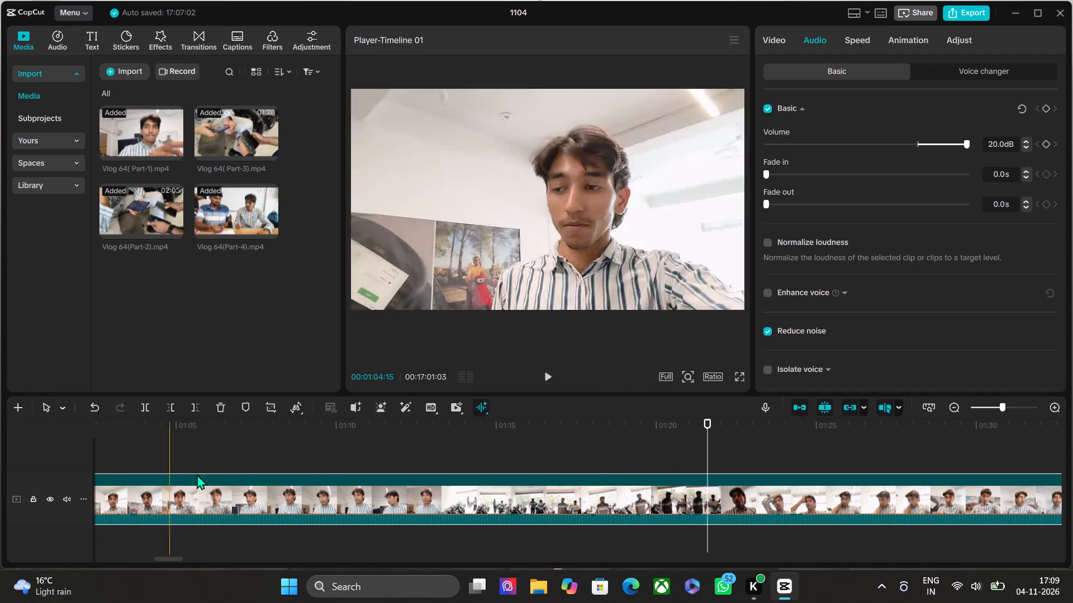
pyautogui.press('space')
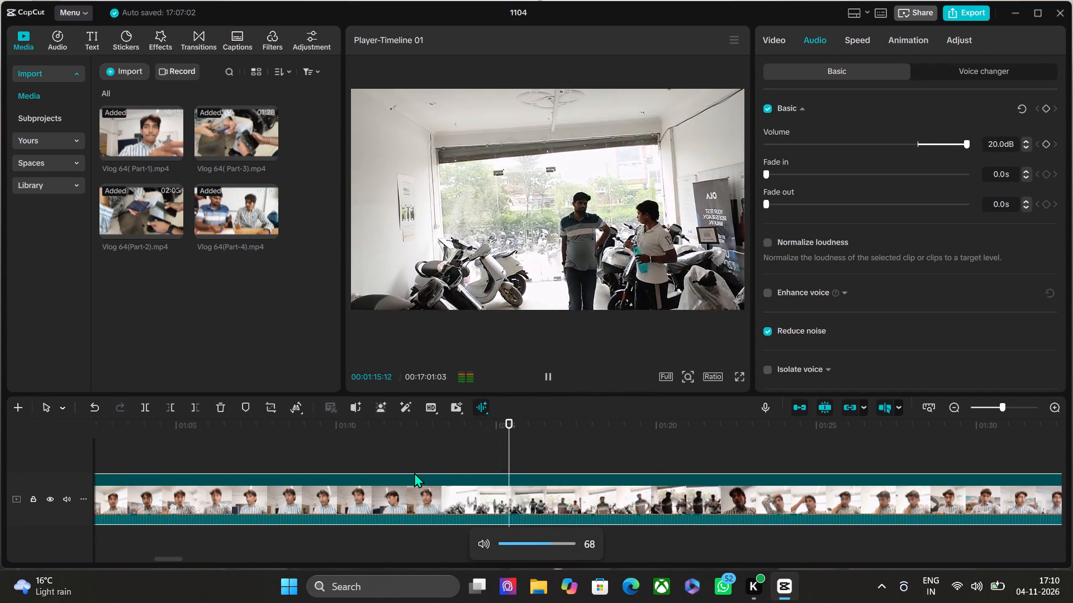
pyautogui.press('space')
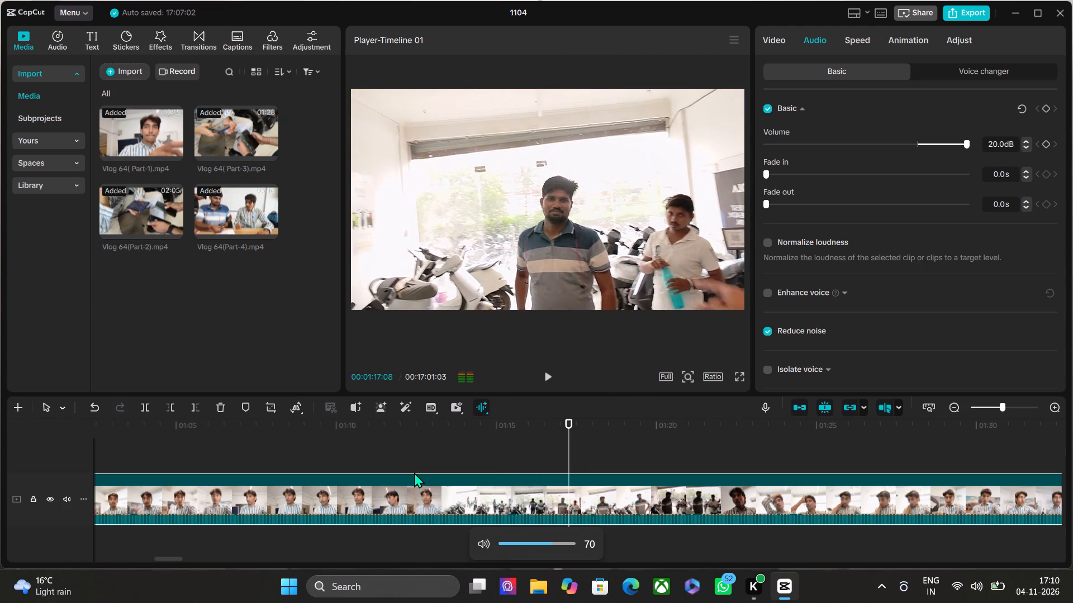
pyautogui.press('space')
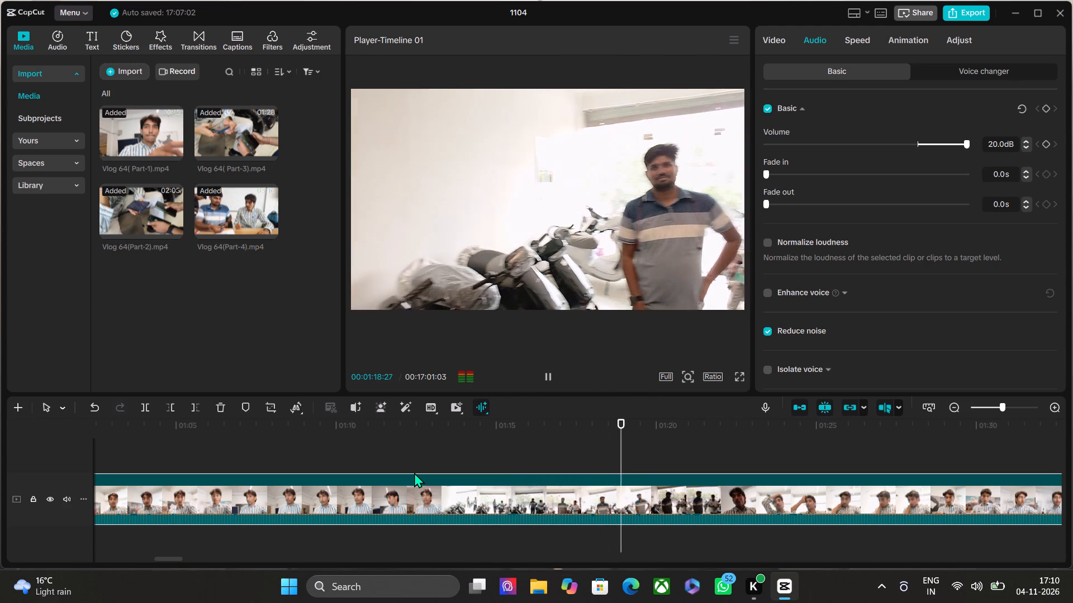
pyautogui.press('space')
pyautogui.press('space')
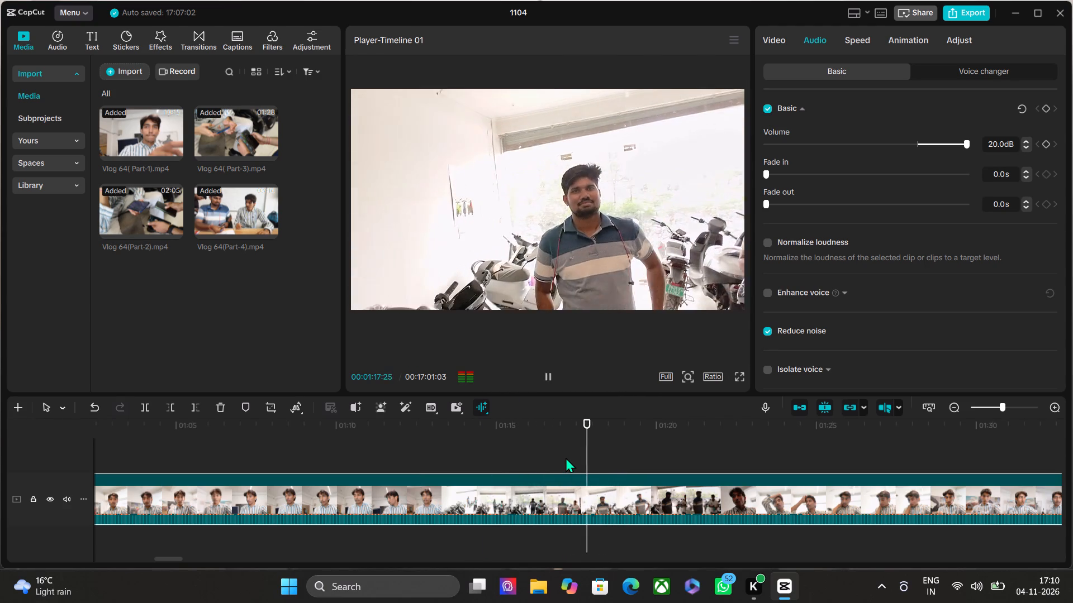
pyautogui.press('space')
# Split the Part-1 clip at 00:01:17:22 and again at 00:01:20:02 to isolate the segment between them.
pyautogui.press('space')
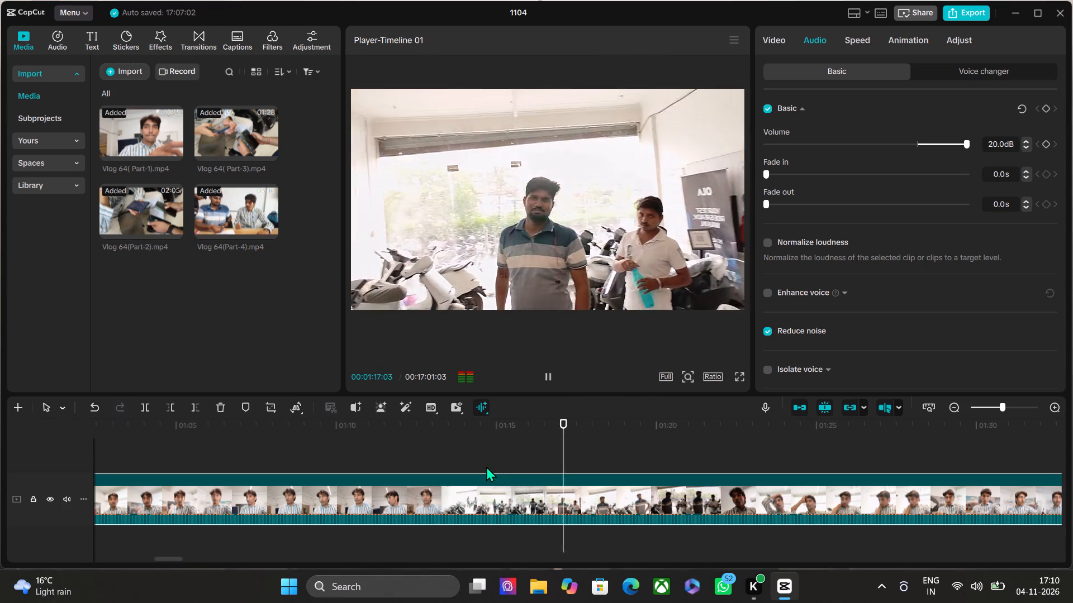
pyautogui.press('space')
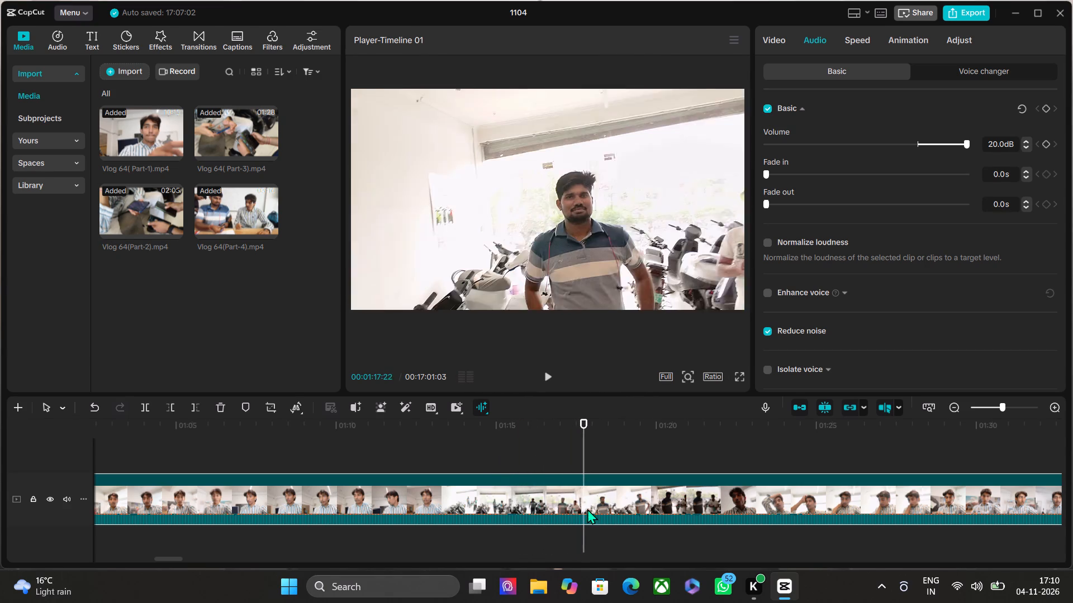
pyautogui.hotkey('ctrl', 'k')
pyautogui.press('space')
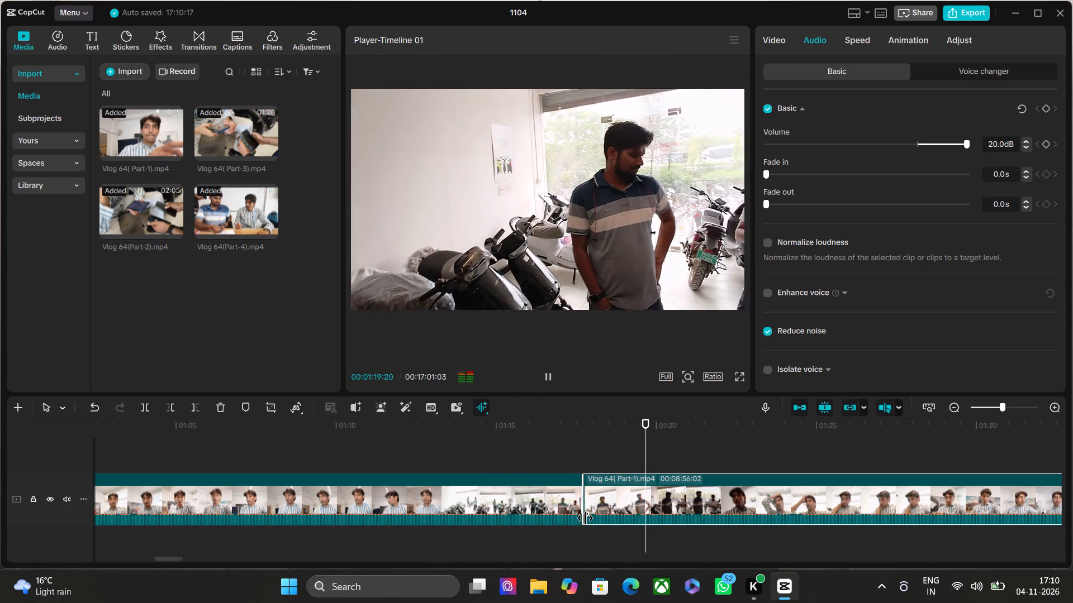
pyautogui.press('space')
pyautogui.press('space')
pyautogui.press('space')
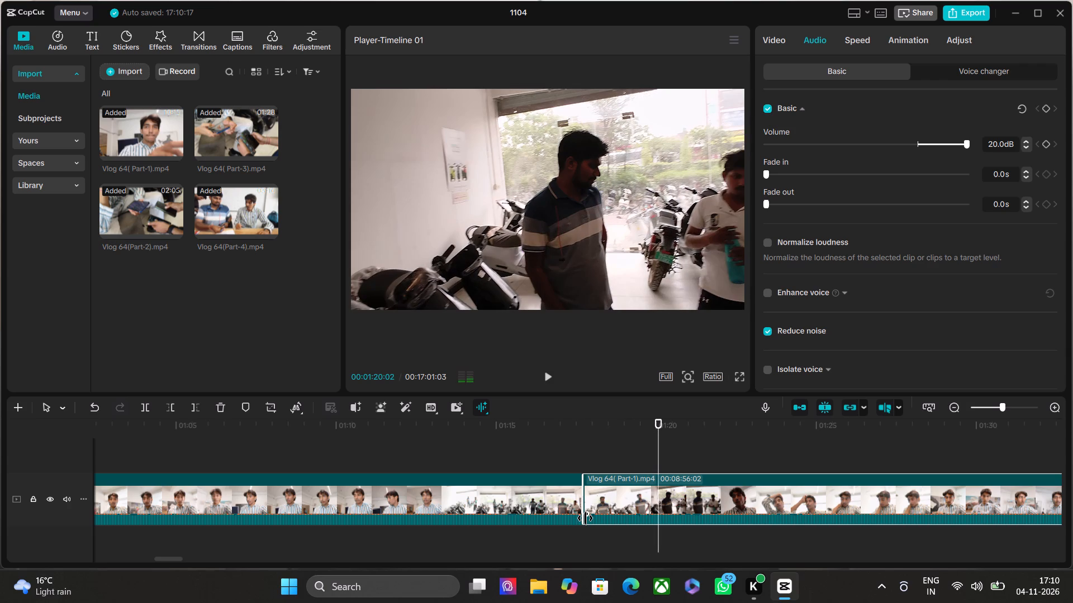
pyautogui.hotkey('ctrl', 'k')
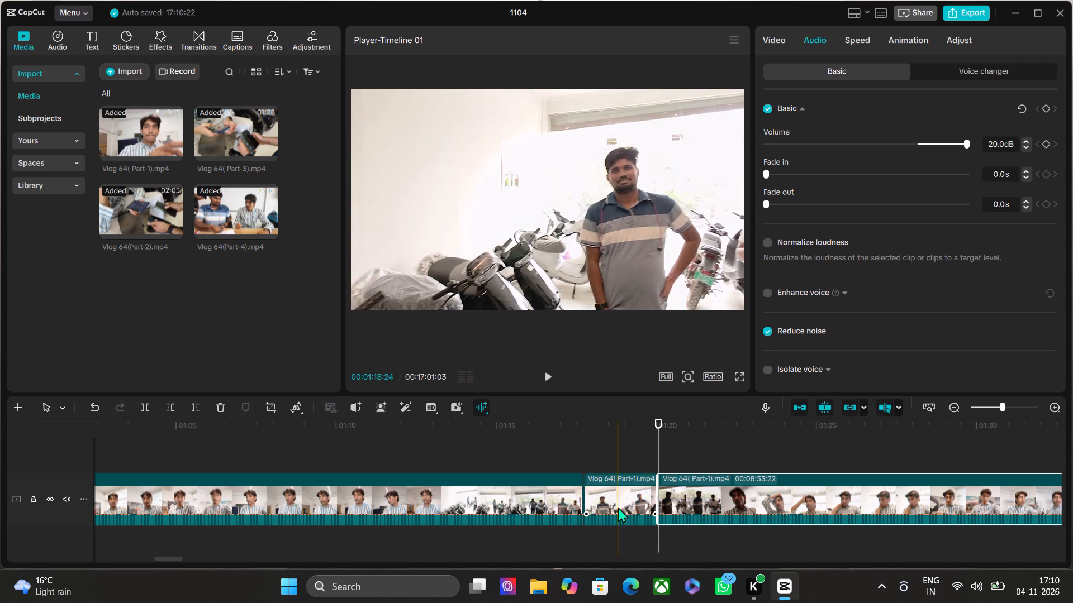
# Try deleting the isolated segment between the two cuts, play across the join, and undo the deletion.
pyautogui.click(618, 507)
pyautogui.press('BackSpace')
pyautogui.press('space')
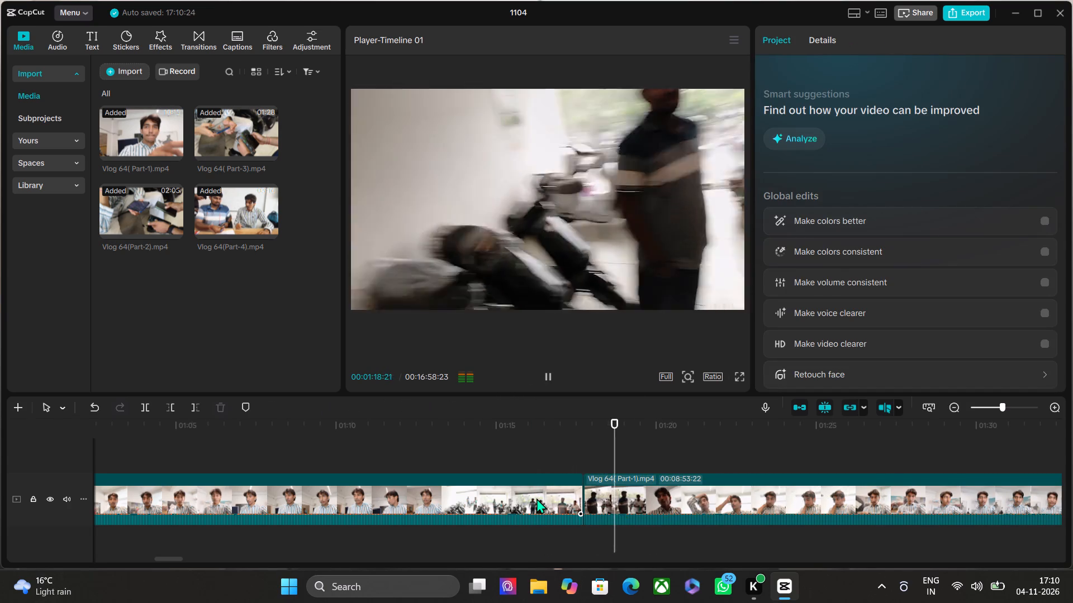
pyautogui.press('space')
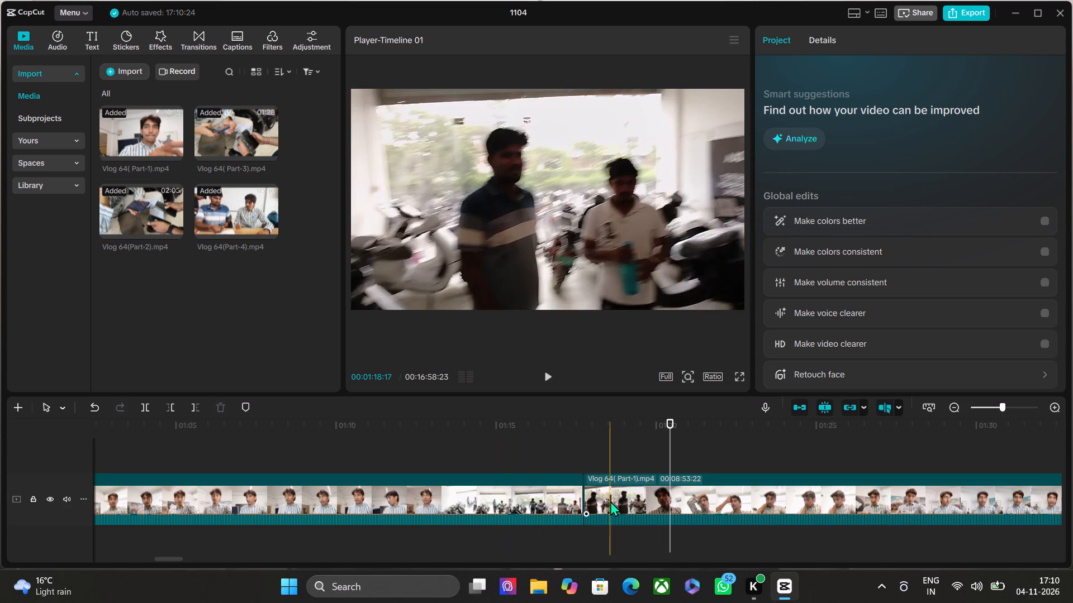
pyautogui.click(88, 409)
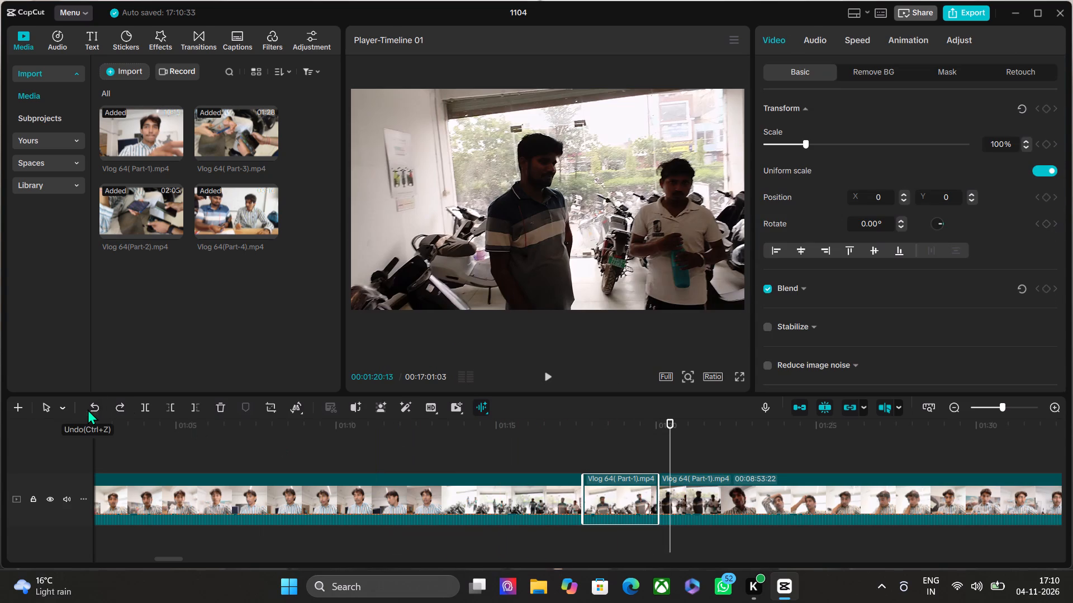
# Split the isolated segment at 00:01:18:21 and delete its first part, from 00:01:17:22 up to the new cut.
pyautogui.press('space')
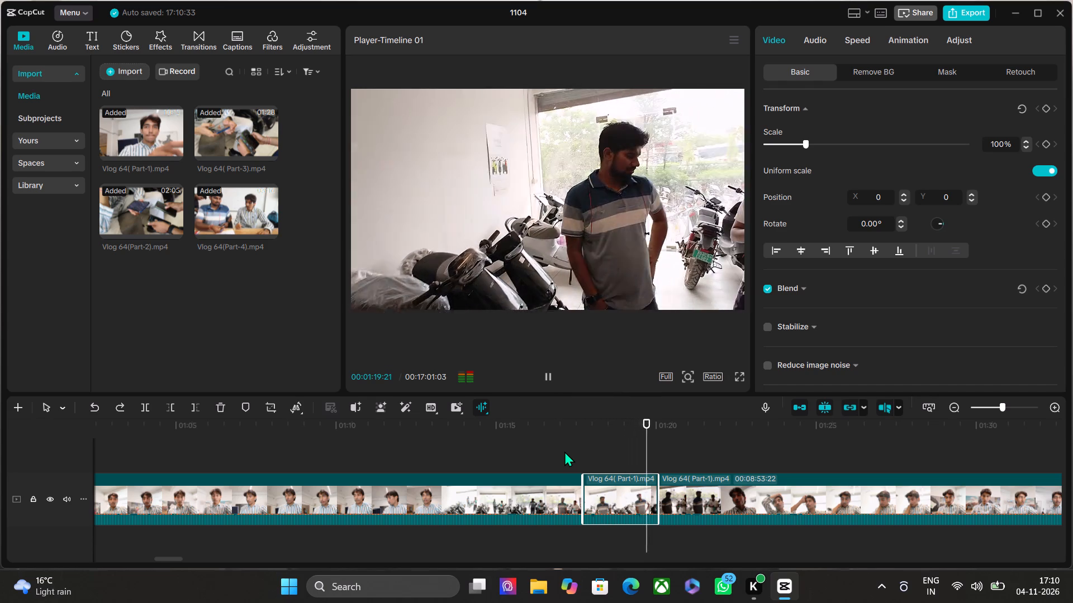
pyautogui.press('space')
pyautogui.press('space')
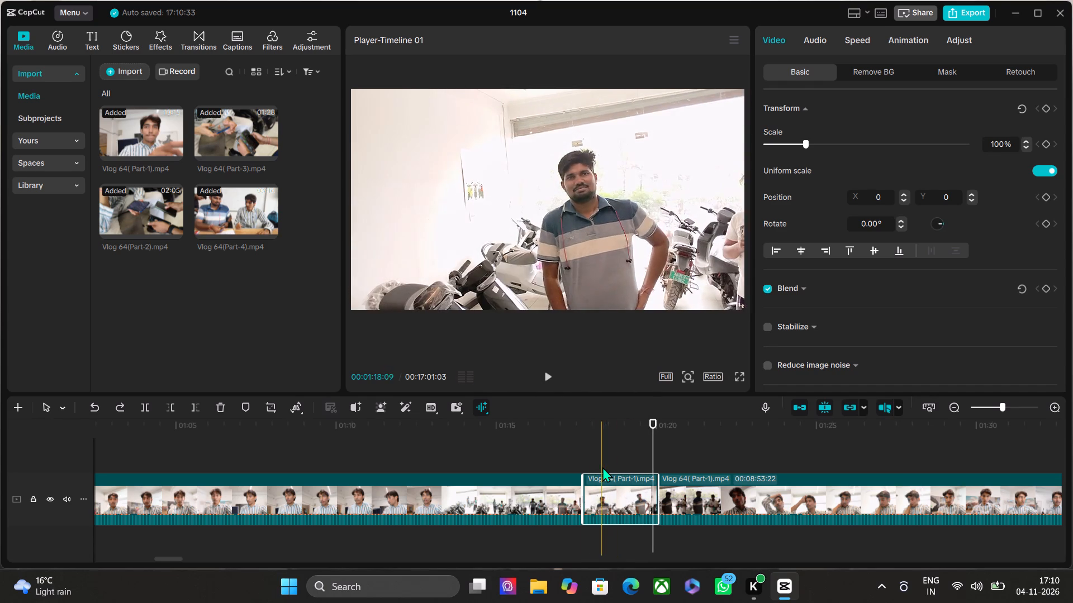
pyautogui.press('space')
pyautogui.press('space')
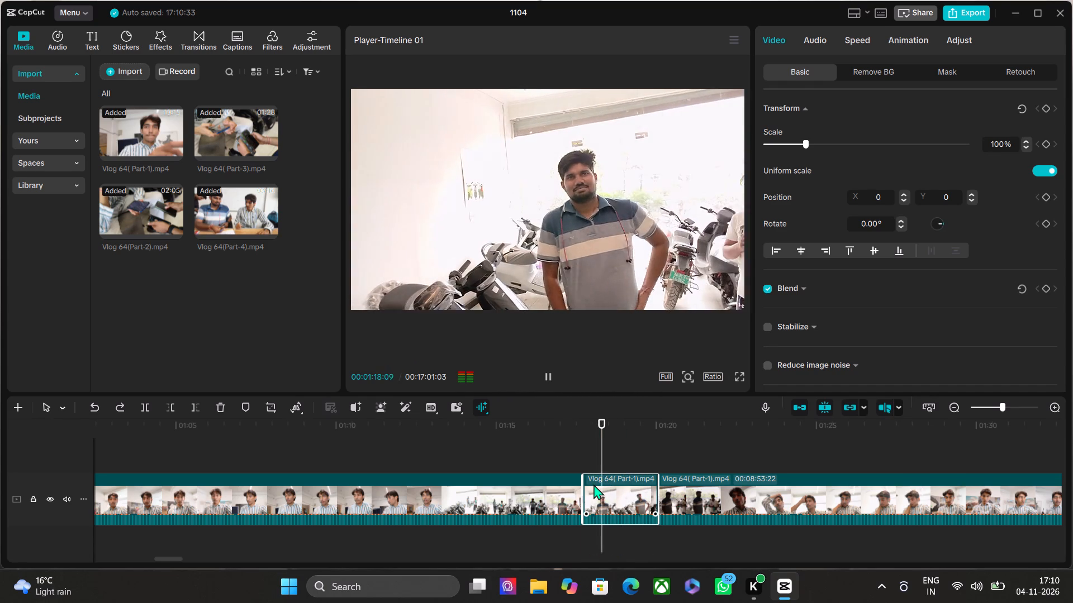
pyautogui.press('space')
pyautogui.hotkey('ctrl', 'k')
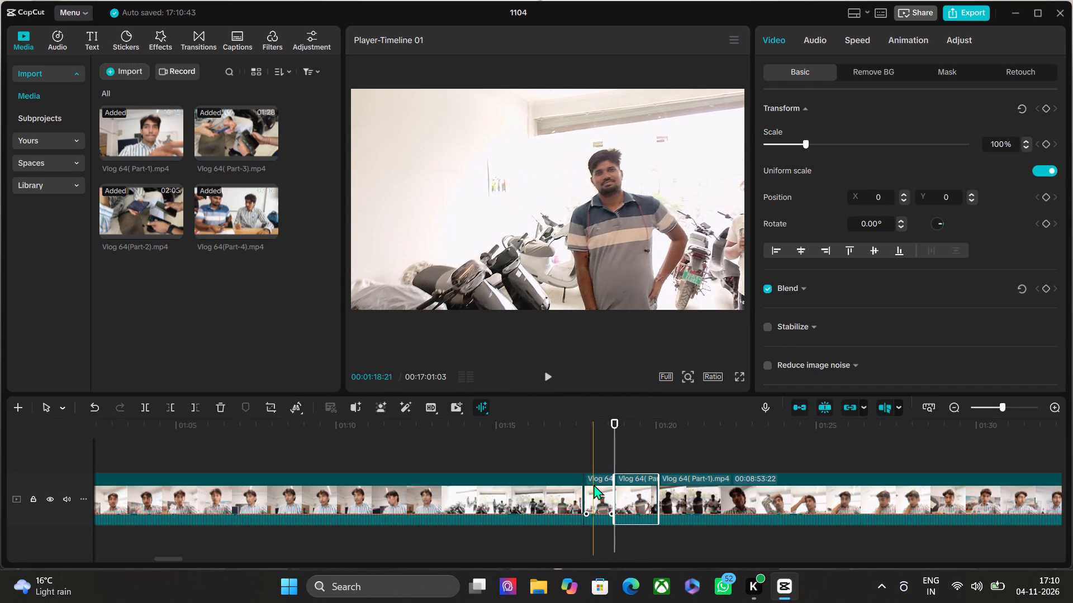
pyautogui.click(594, 484)
pyautogui.press('BackSpace')
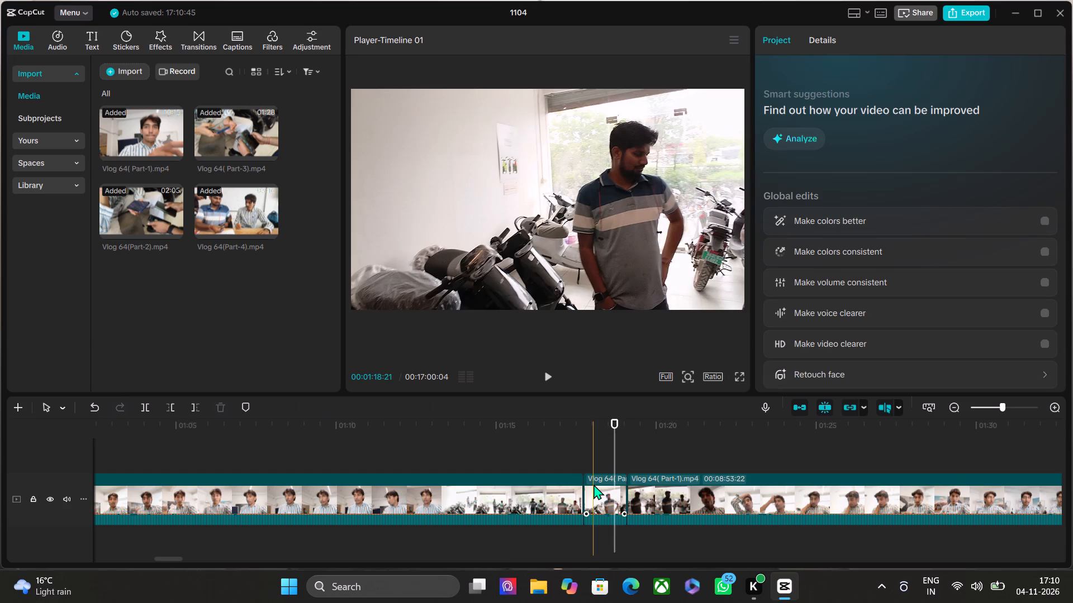
# Play across the join near 00:01:17:22 and trim about three frames off the end of the Part-1 piece before it.
pyautogui.press('space')
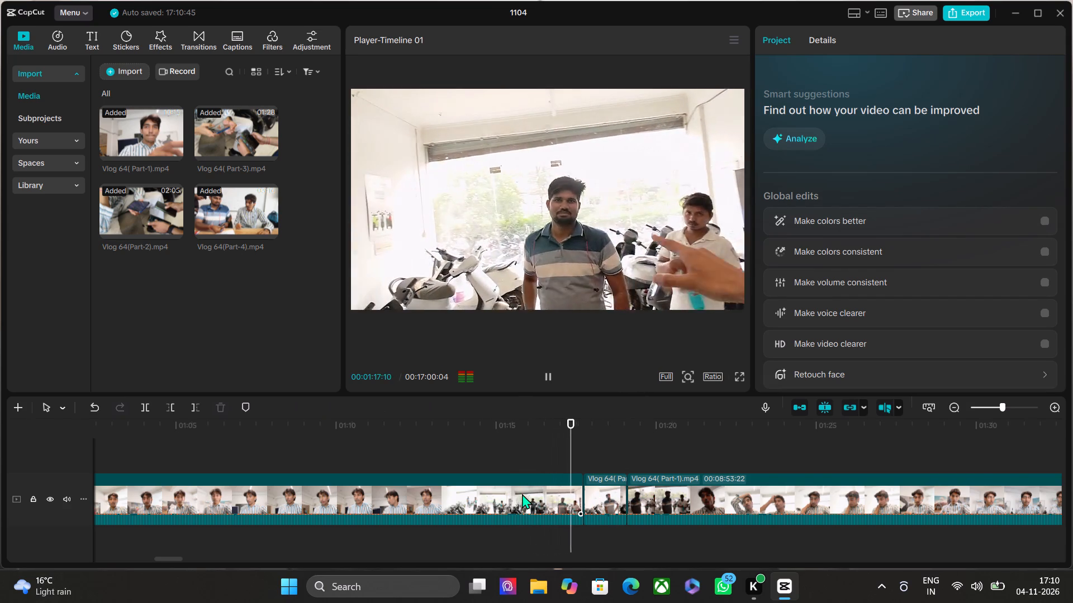
pyautogui.press('space')
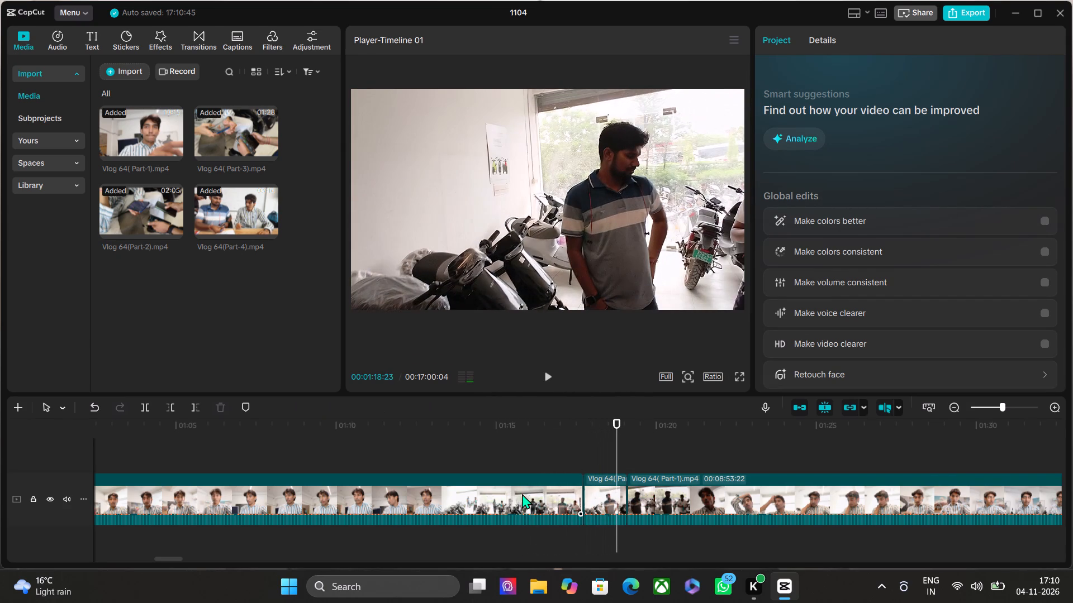
pyautogui.click(574, 490)
pyautogui.moveTo(583, 494); pyautogui.dragTo(577, 495)
# Replay the join near 00:01:17:19 and trim one frame off the end of the Part-1 piece before it.
pyautogui.press('space')
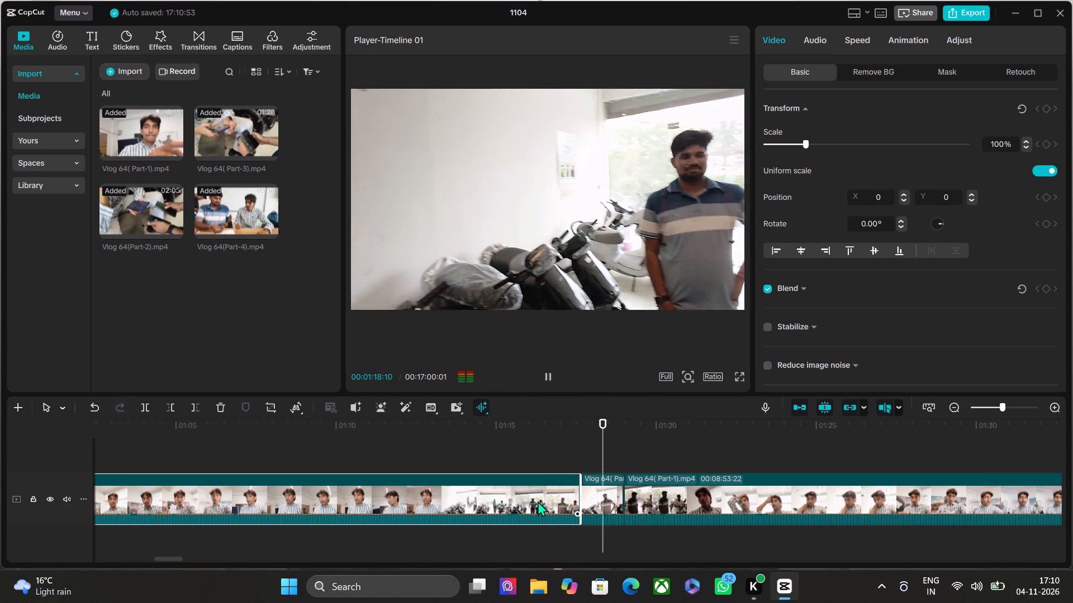
pyautogui.press('space')
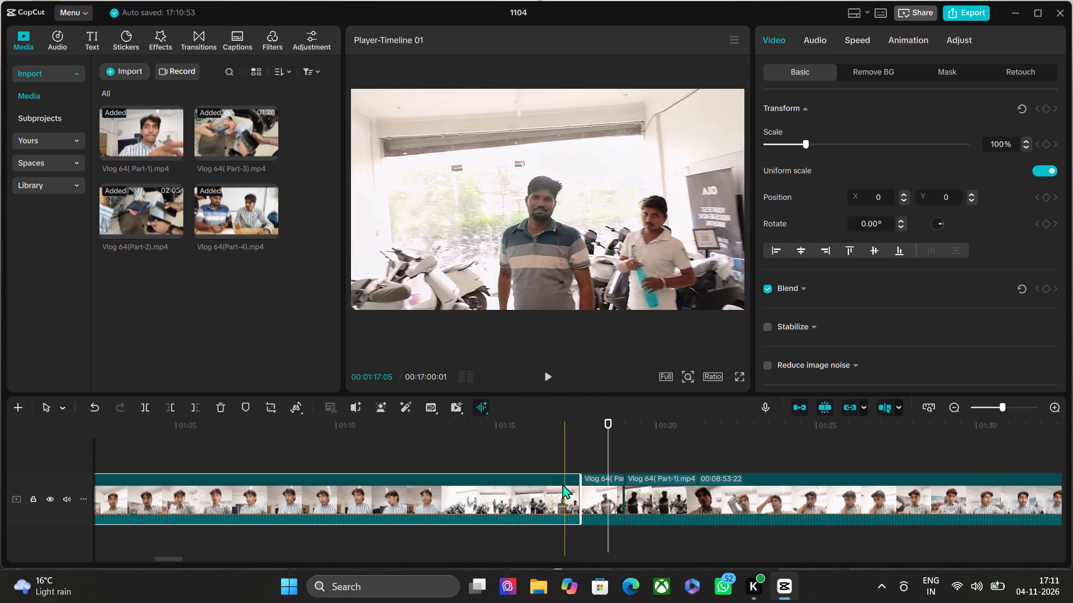
pyautogui.doubleClick(588, 538)
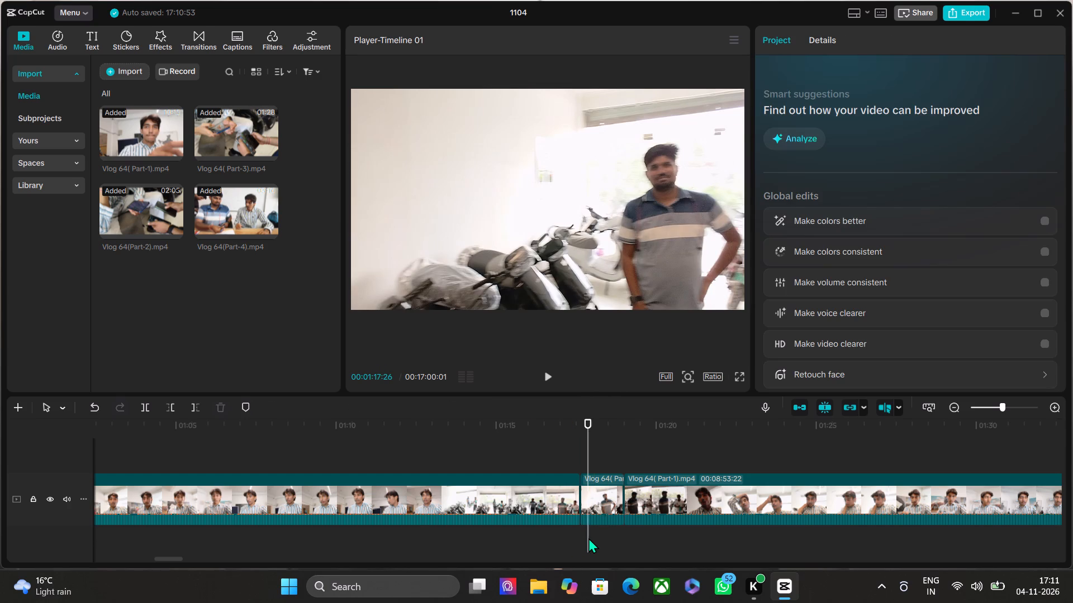
pyautogui.click(556, 508)
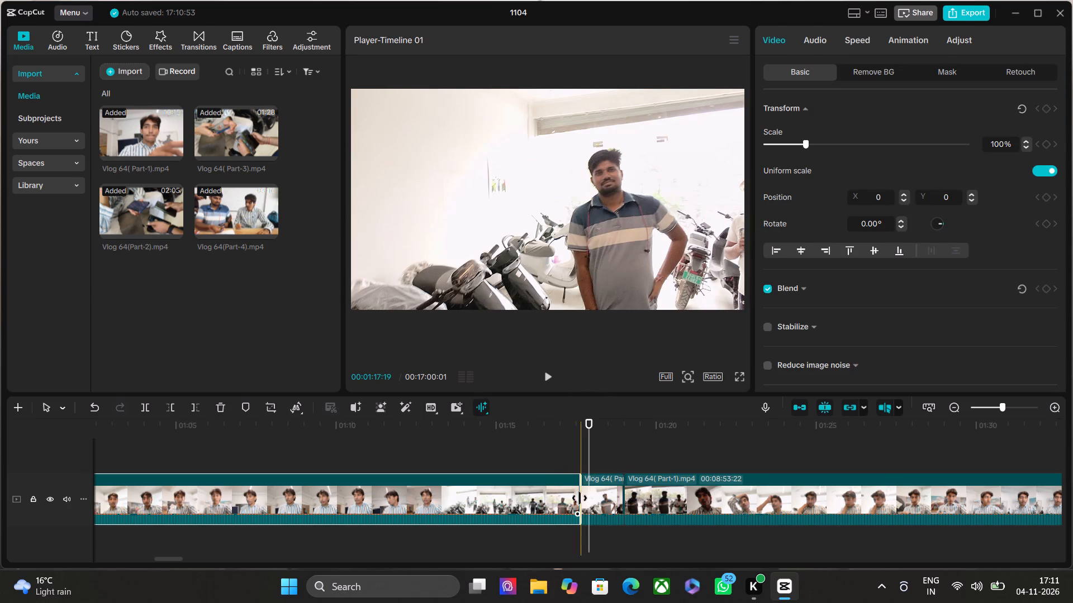
pyautogui.click(580, 498)
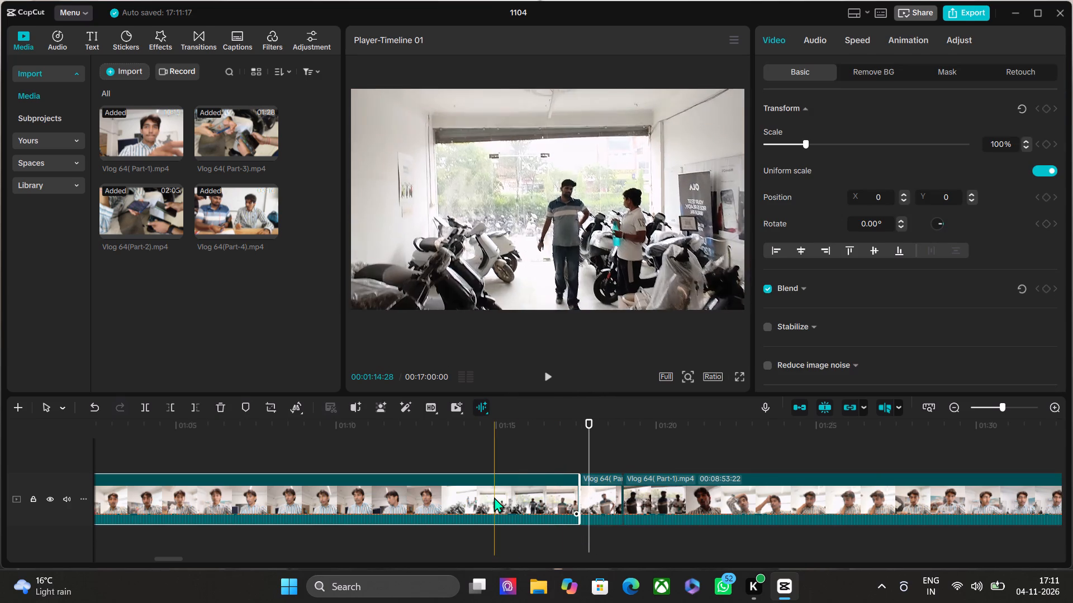
# Replay the join near 00:01:17:18 several times and trim about three frames off the end of the Part-1 piece before it.
pyautogui.press('space')
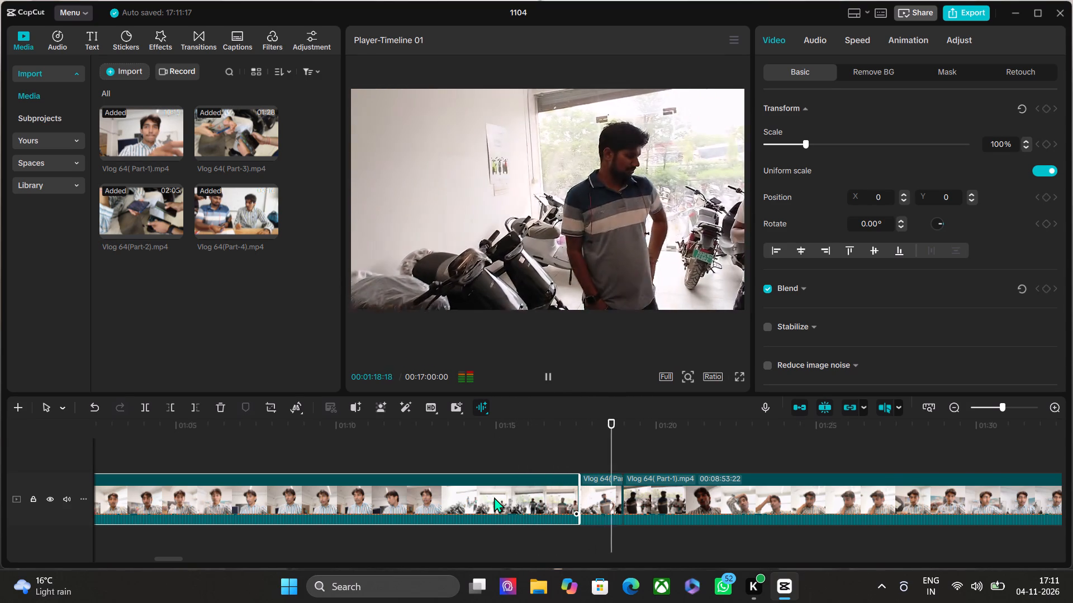
pyautogui.press('space')
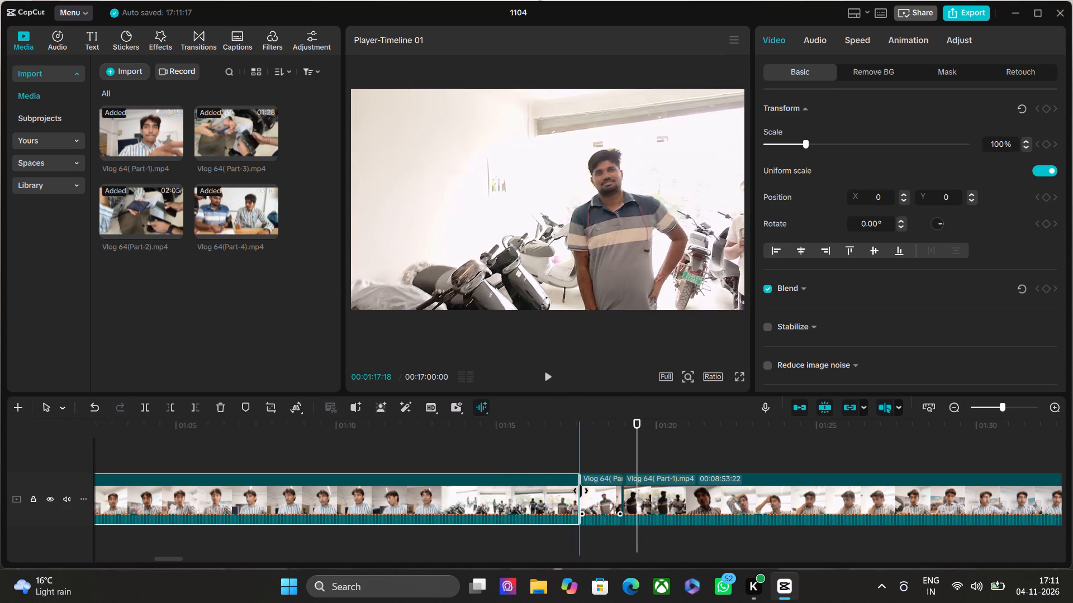
pyautogui.press('space')
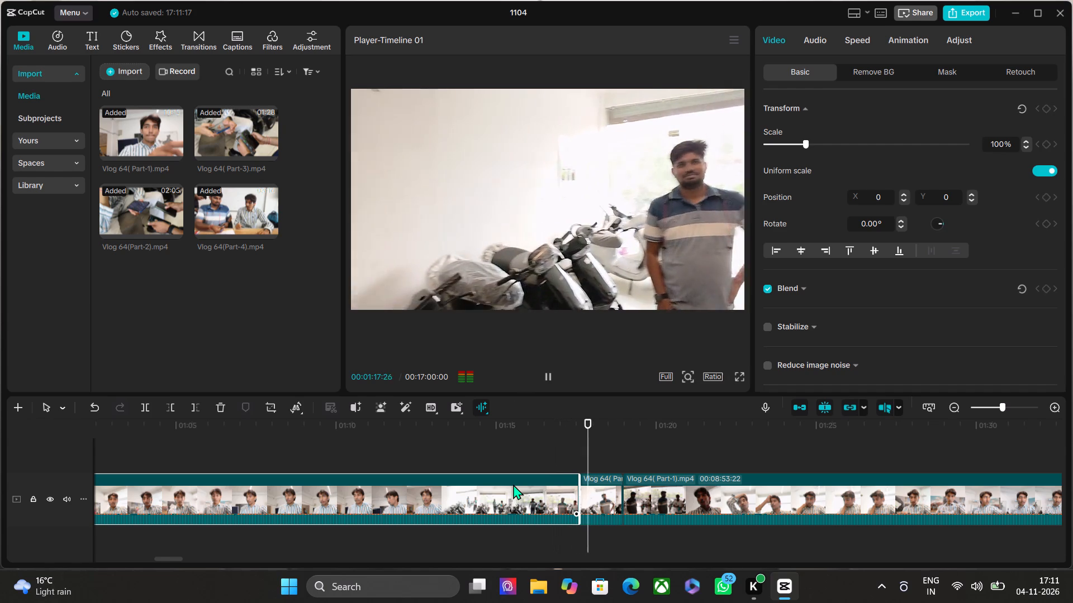
pyautogui.press('space')
pyautogui.press('space')
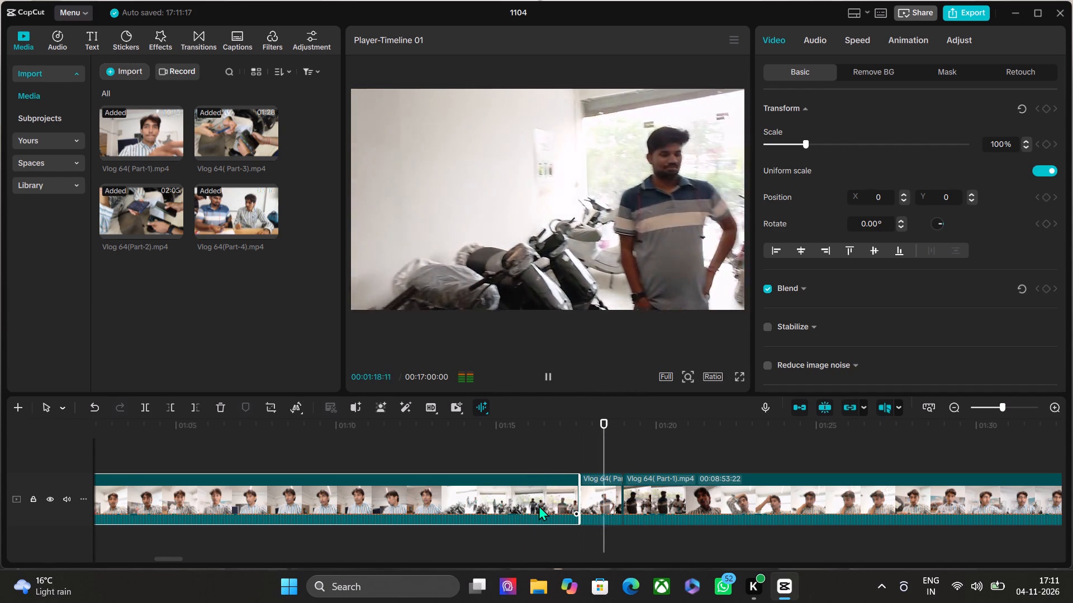
pyautogui.press('space')
pyautogui.press('space')
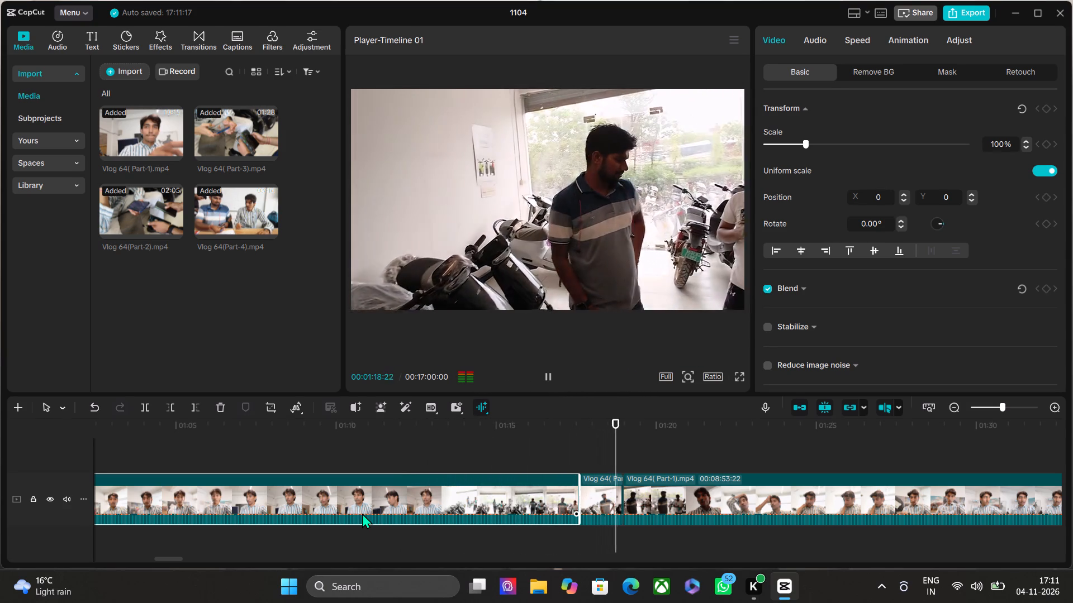
pyautogui.press('space')
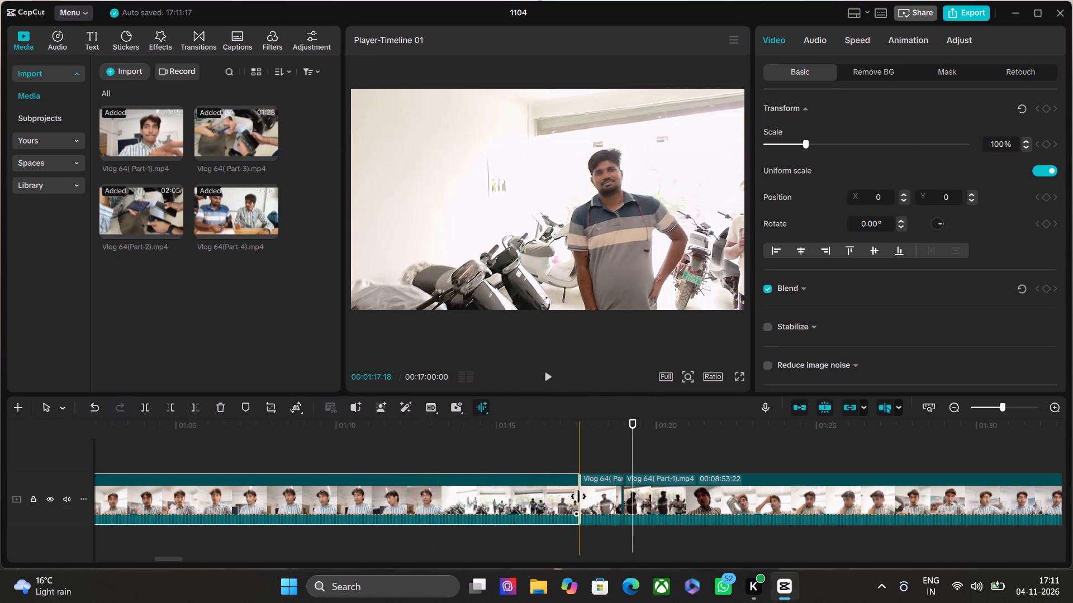
pyautogui.click(578, 496)
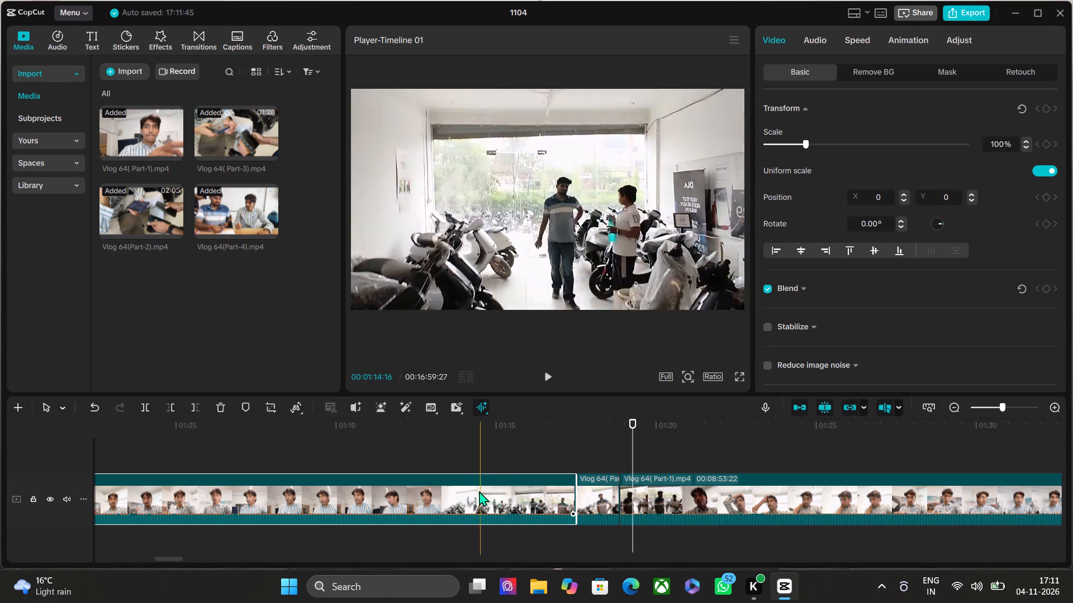
# Split the short Part-1 segment at 00:01:18:11 and delete the part after the split, up to the next cut.
pyautogui.press('space')
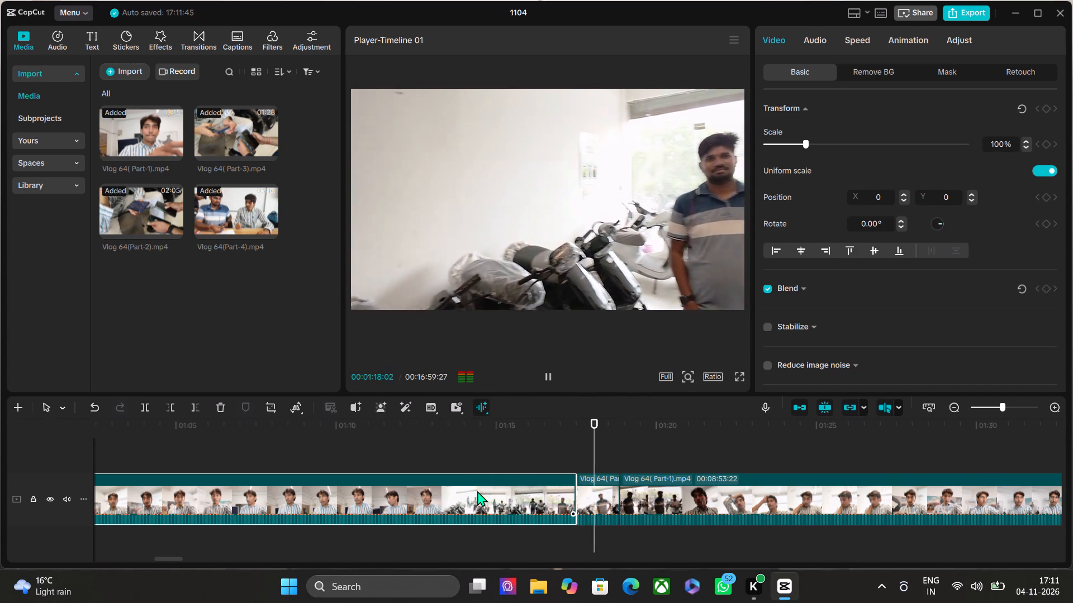
pyautogui.press('space')
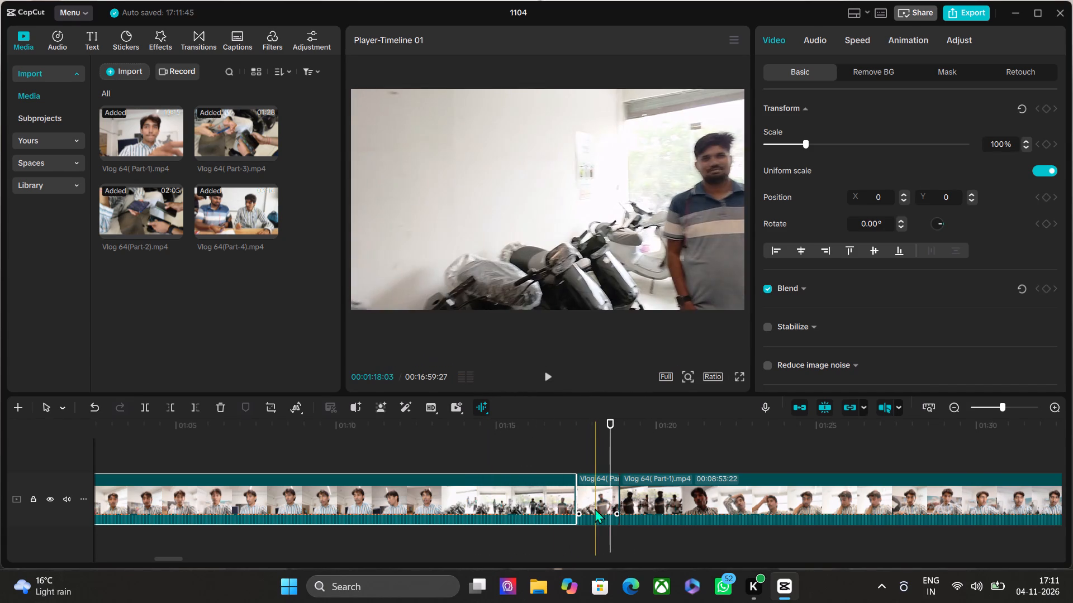
pyautogui.press('space')
pyautogui.press('space')
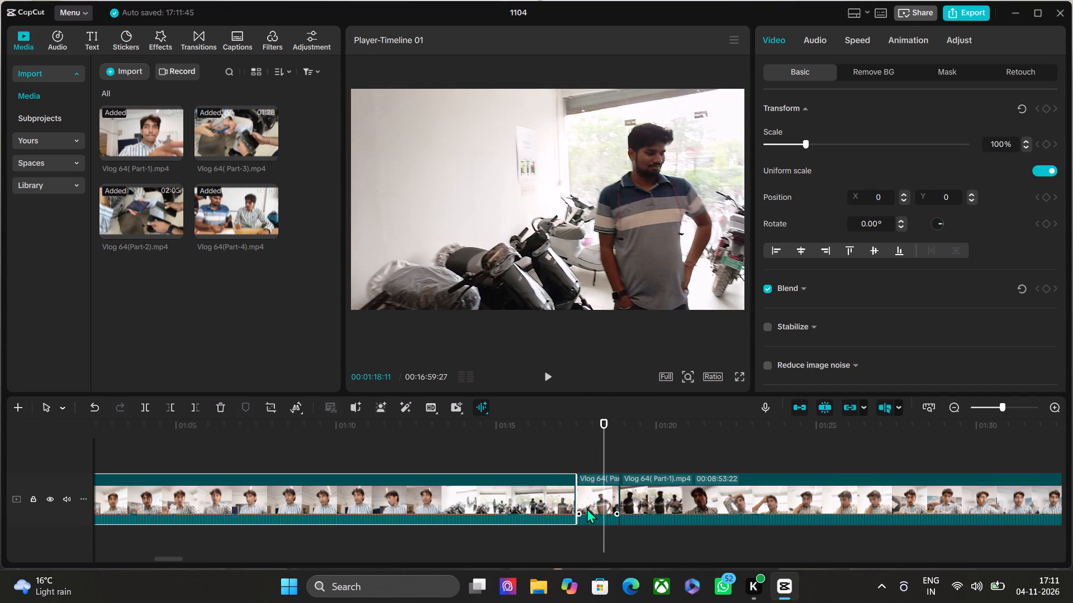
pyautogui.hotkey('ctrl', 'k')
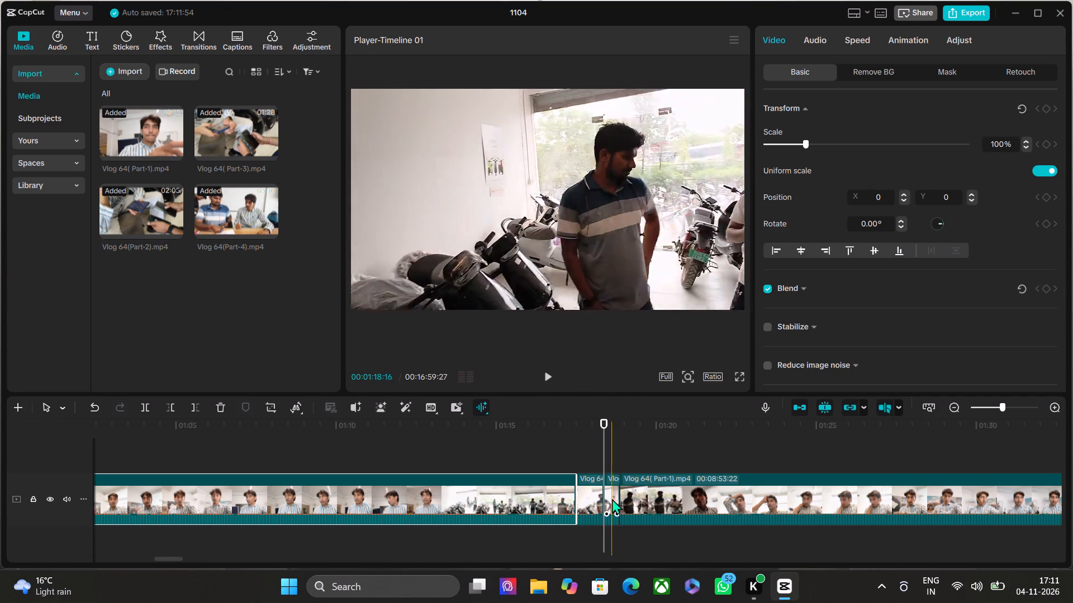
pyautogui.click(611, 496)
pyautogui.press('BackSpace')
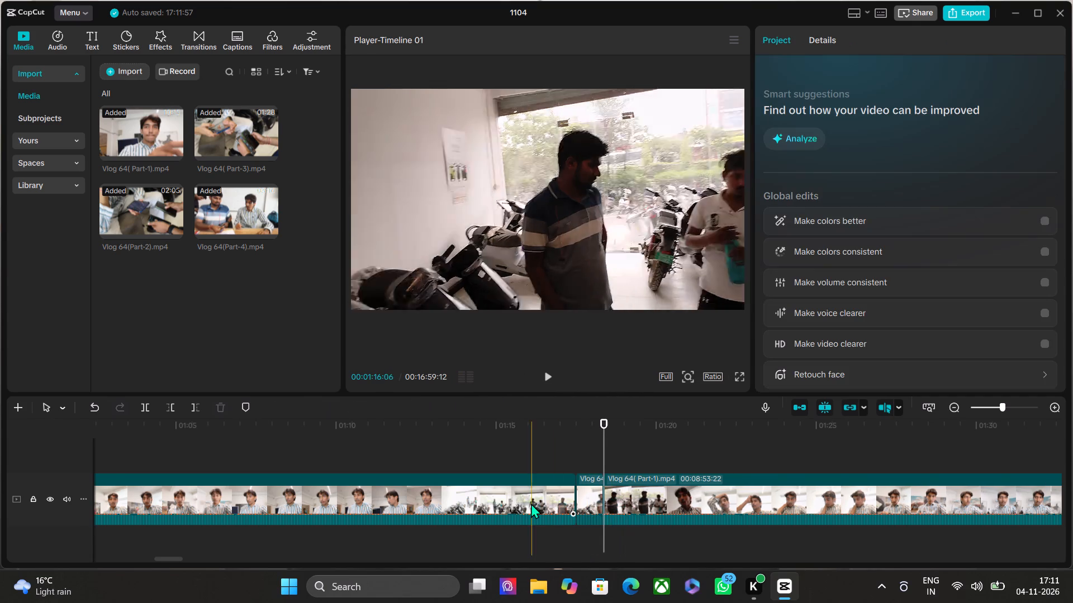
# Play across the trimmed joins to about 00:01:19, and replay from about 00:01:13 to check the cuts.
pyautogui.press('space')
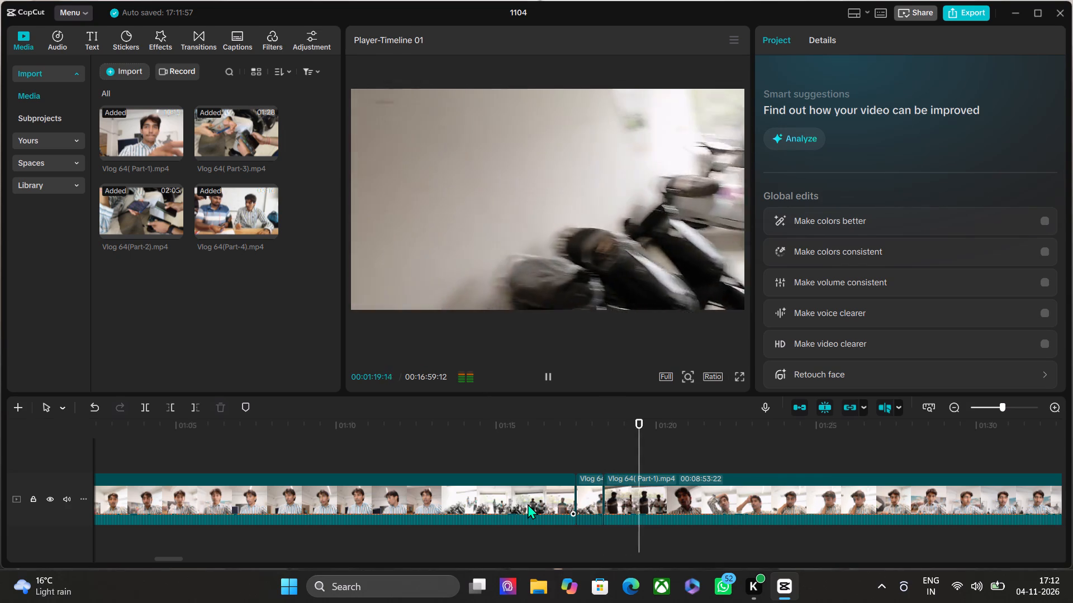
pyautogui.press('space')
pyautogui.press('space')
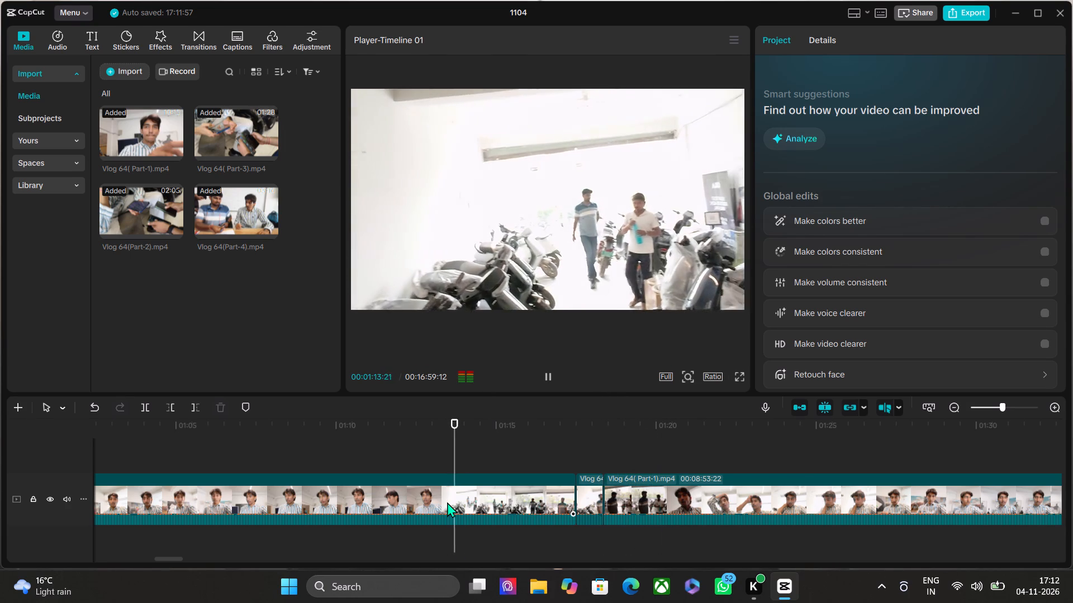
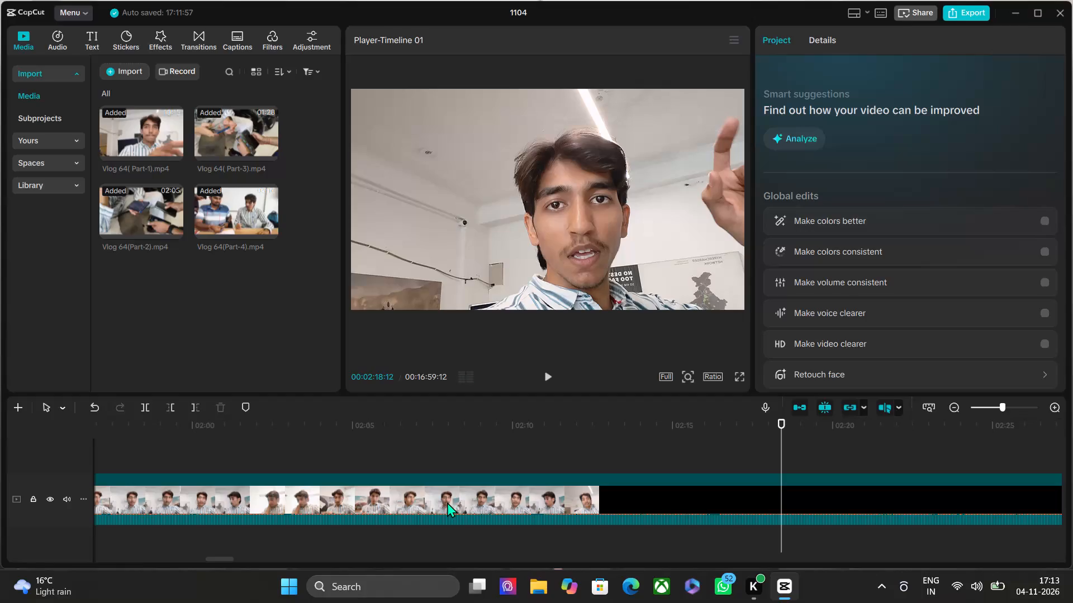
# Review the Part-1 footage from about 00:02:18 to 00:02:28 and split the clip at 00:02:23:20.
pyautogui.press('space')
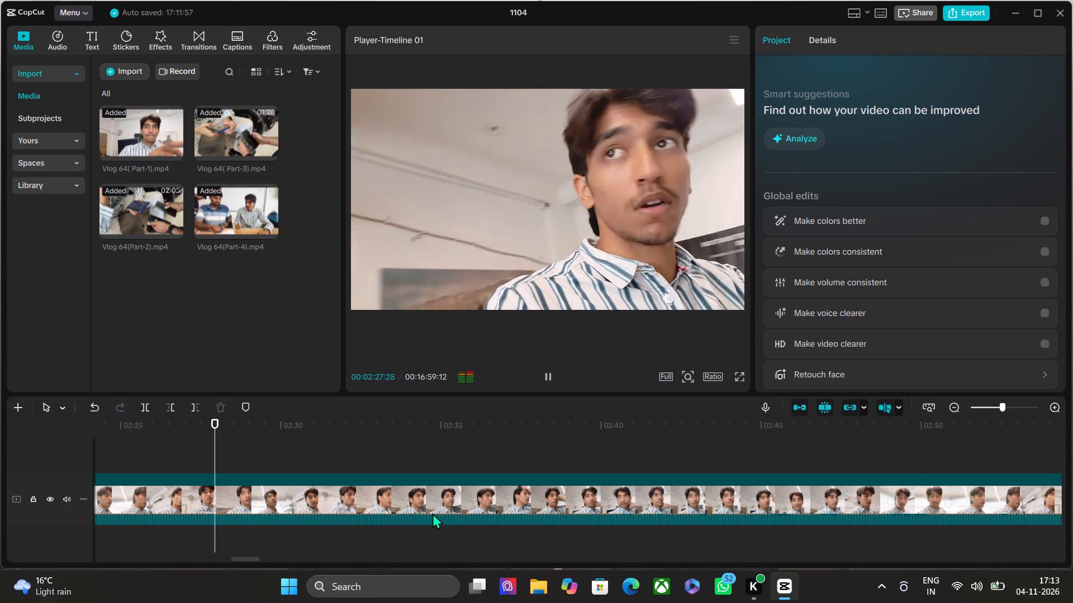
pyautogui.press('space')
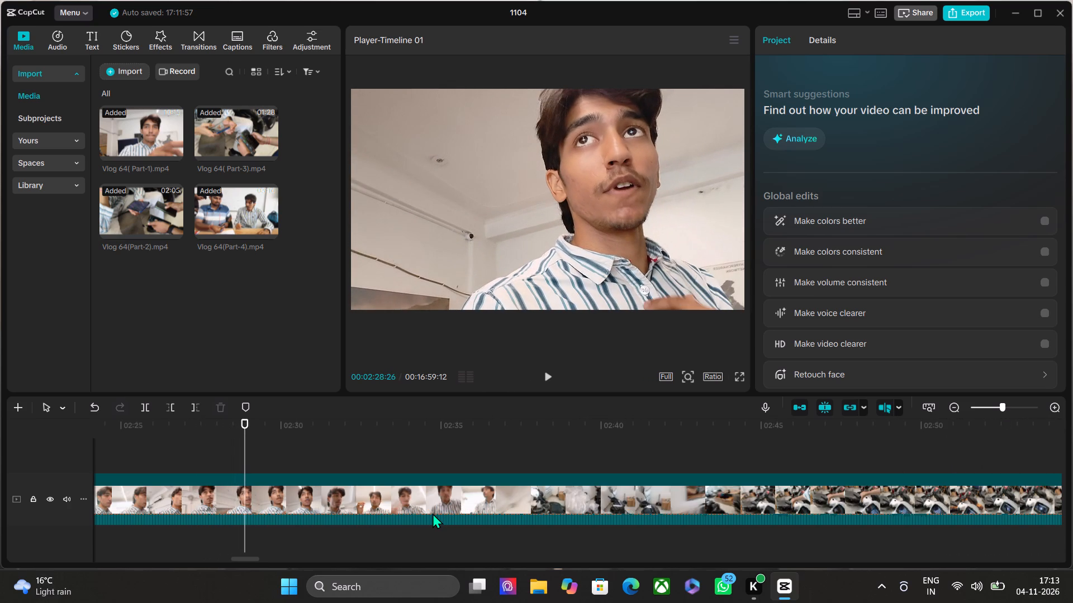
pyautogui.hscroll(1, 386, 515)
pyautogui.press('space')
pyautogui.press('space')
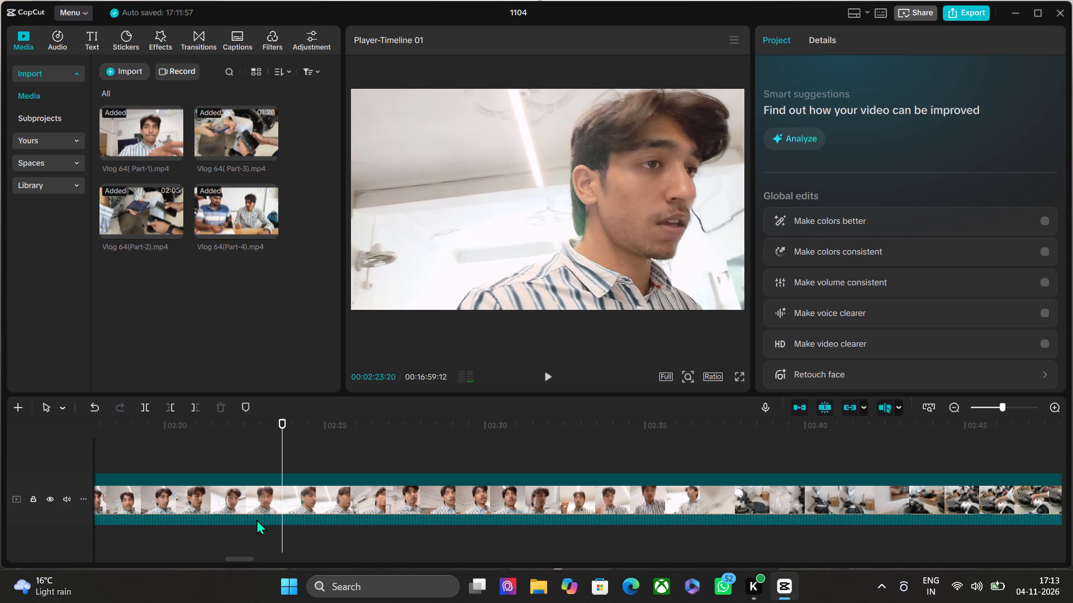
pyautogui.hotkey('ctrl', 'k')
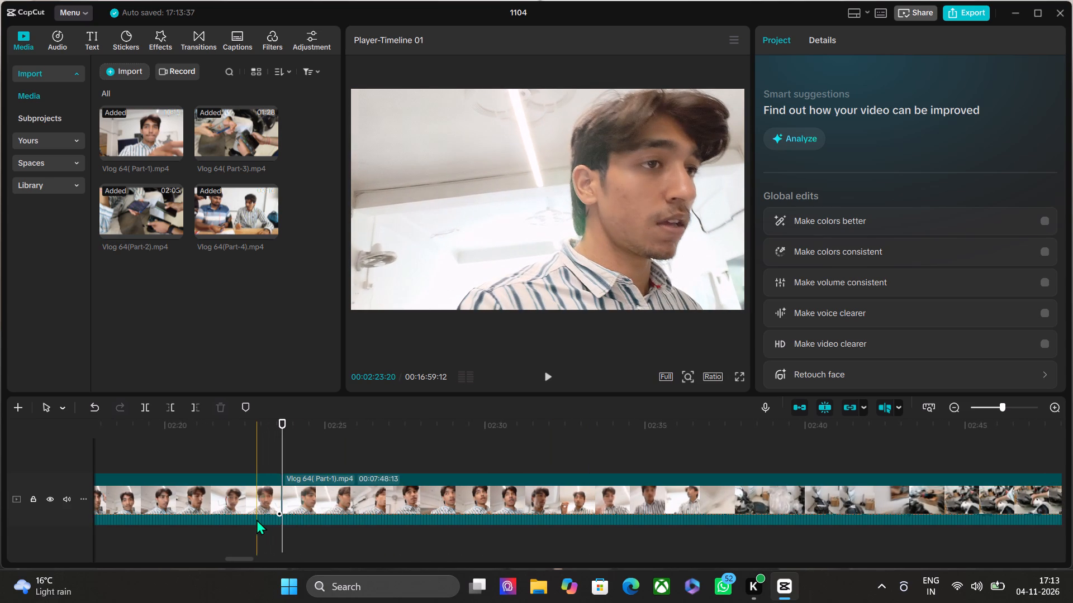
# Find where the unwanted moment ends, split Part-1 at 00:02:26:03, and delete the piece between the two cuts.
pyautogui.press('space')
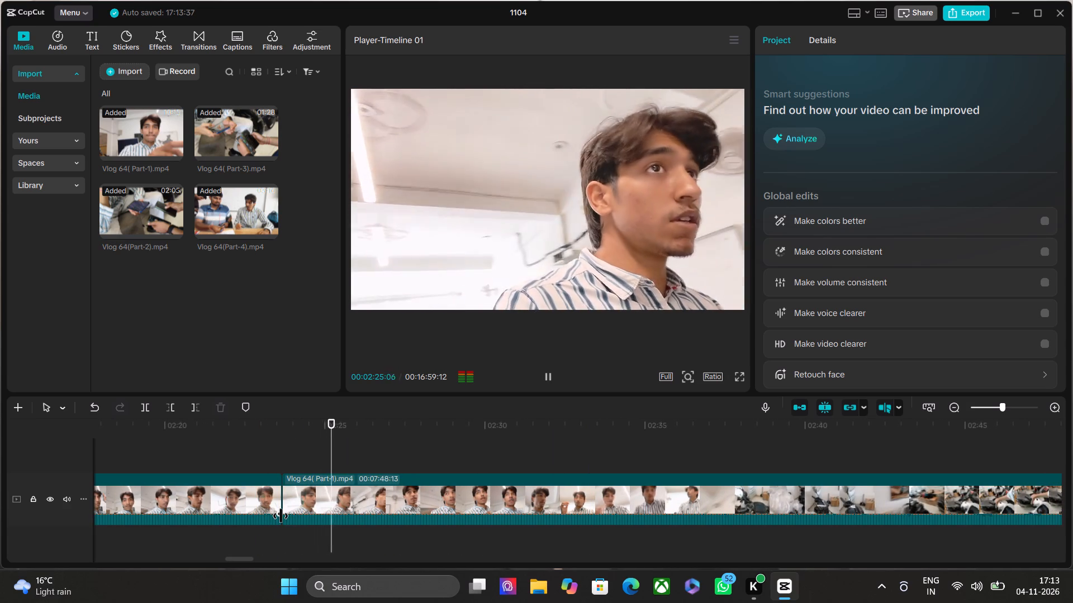
pyautogui.press('space')
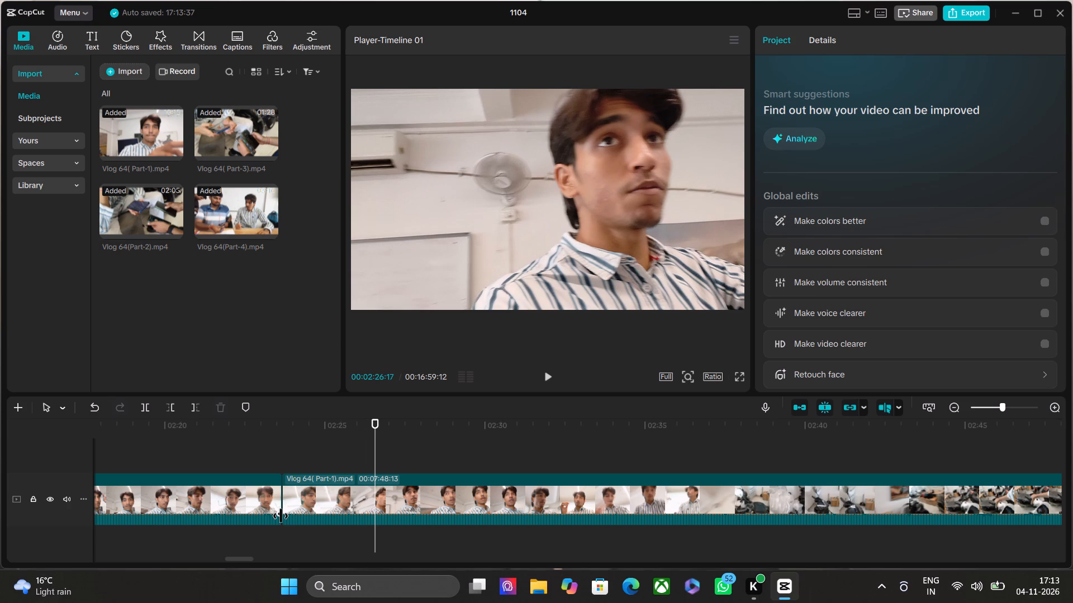
pyautogui.press('space')
pyautogui.press('space')
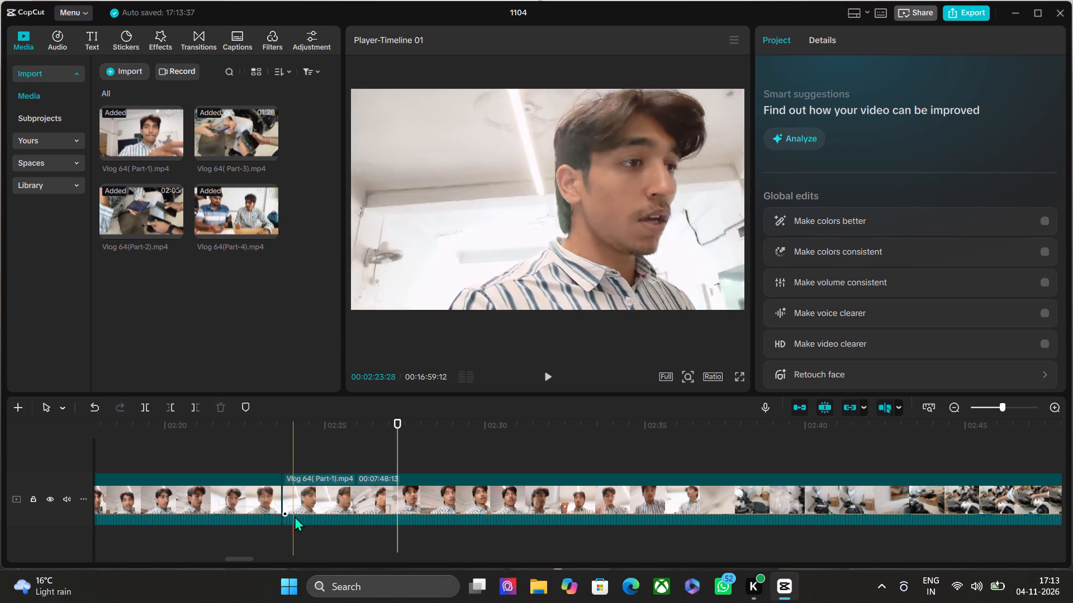
pyautogui.press('space')
pyautogui.press('space')
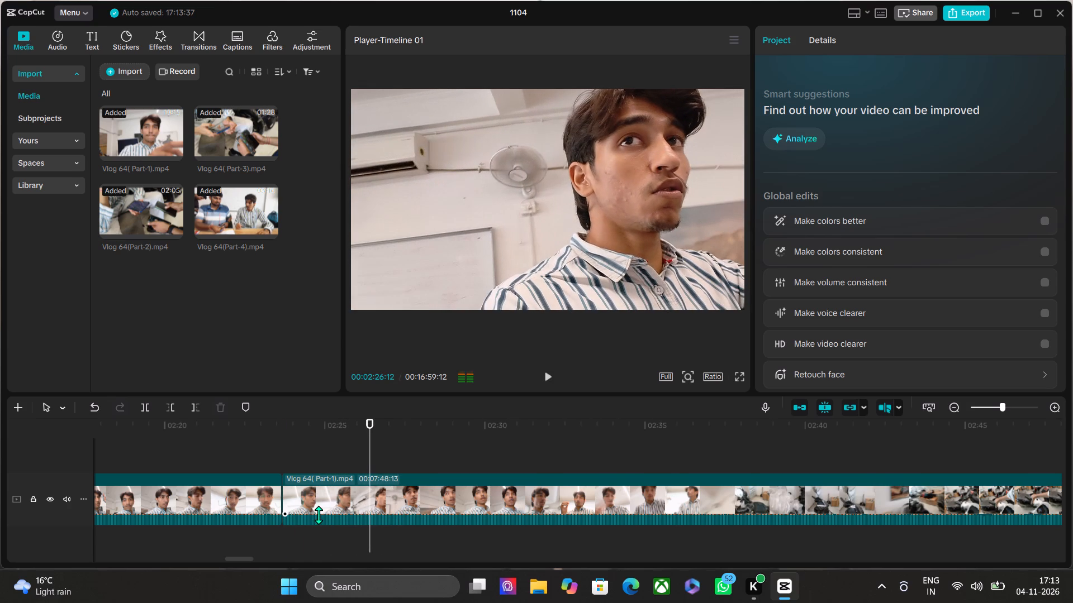
pyautogui.press('space')
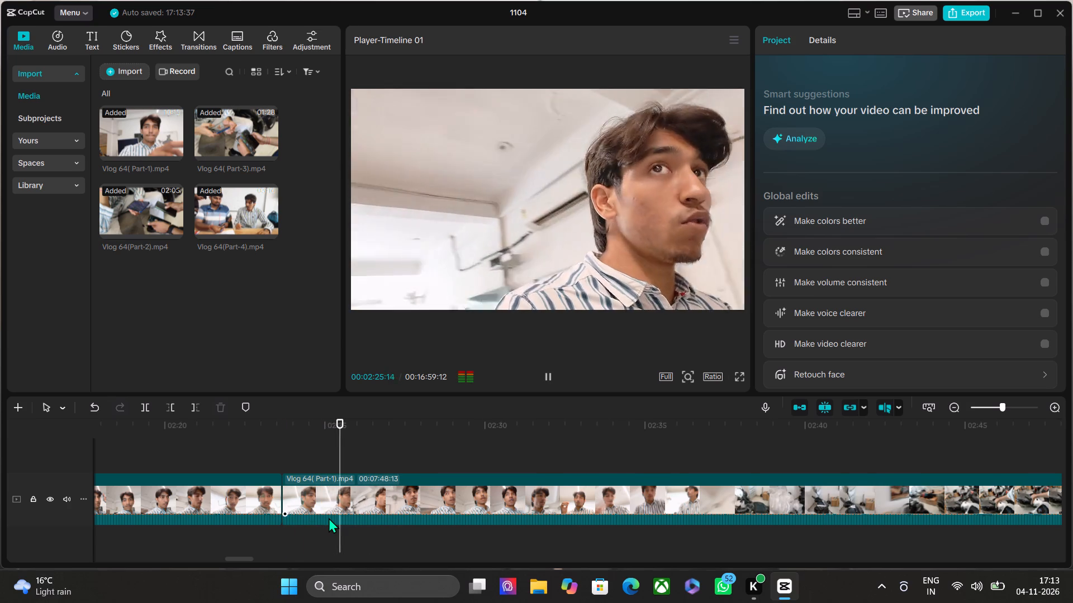
pyautogui.press('space')
pyautogui.hotkey('ctrl', 'k')
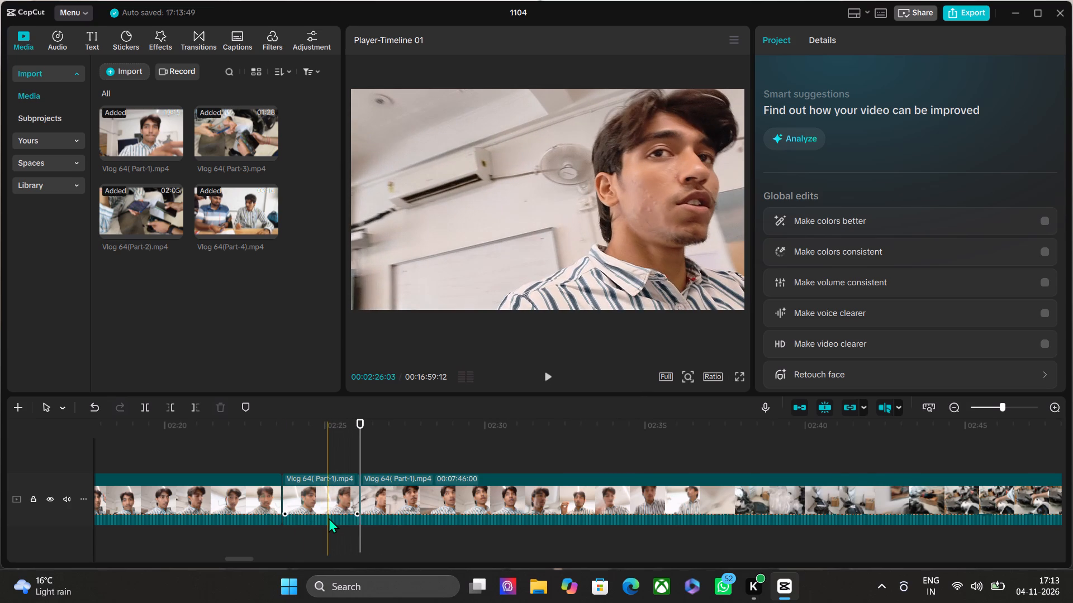
pyautogui.click(326, 496)
pyautogui.press('BackSpace')
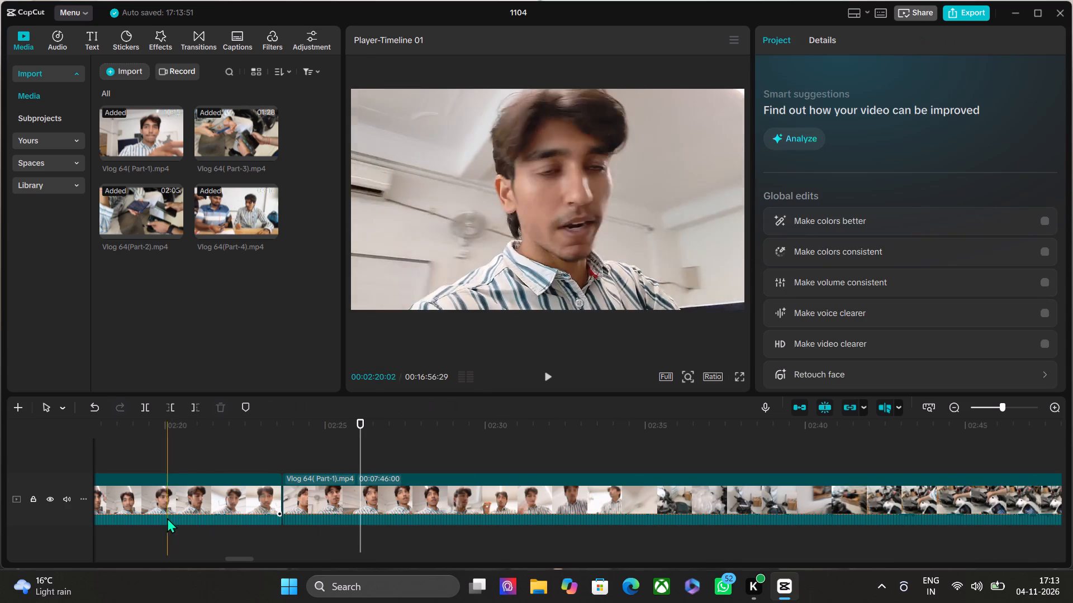
# Play from about 00:02:20 across the new join to about 00:02:26 to check the cut.
pyautogui.press('space')
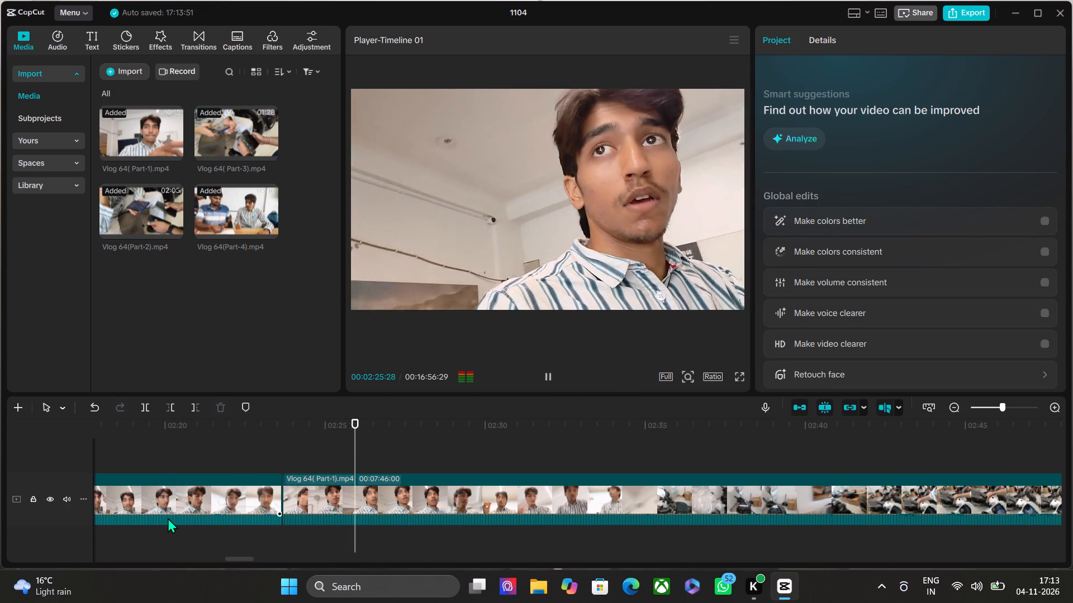
pyautogui.press('space')
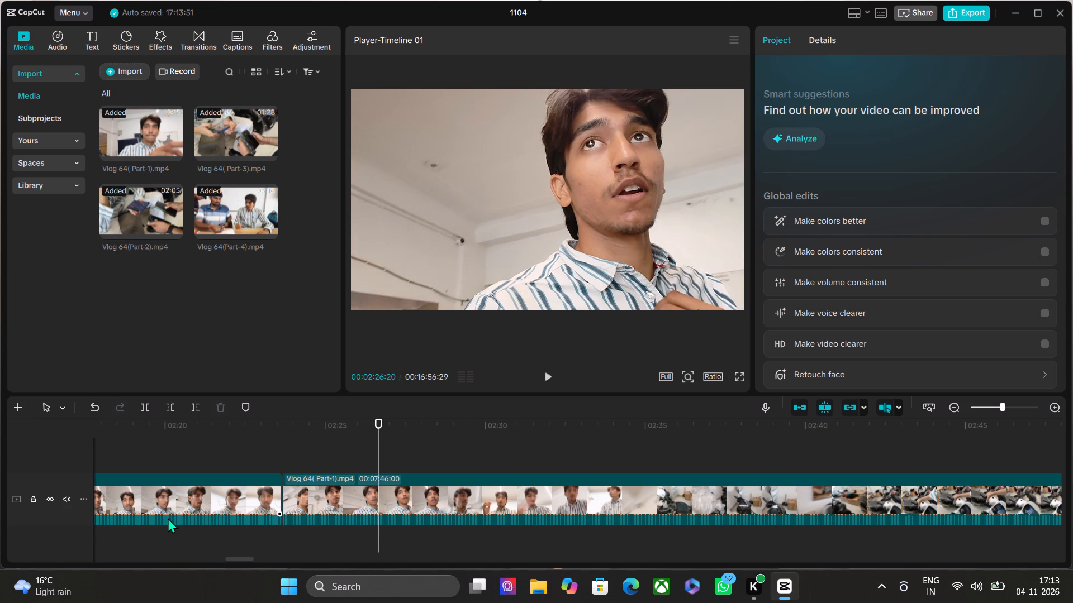
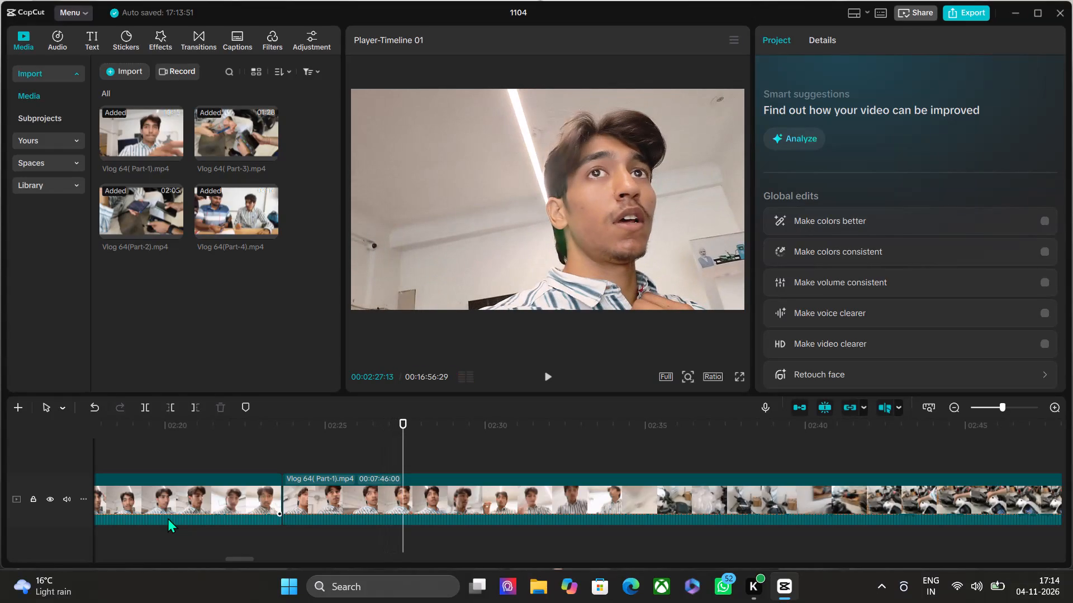
# Review the Part-1 footage from about 00:02:27 to 00:02:54 and split the clip at 00:02:51:04.
pyautogui.press('space')
pyautogui.press('space')
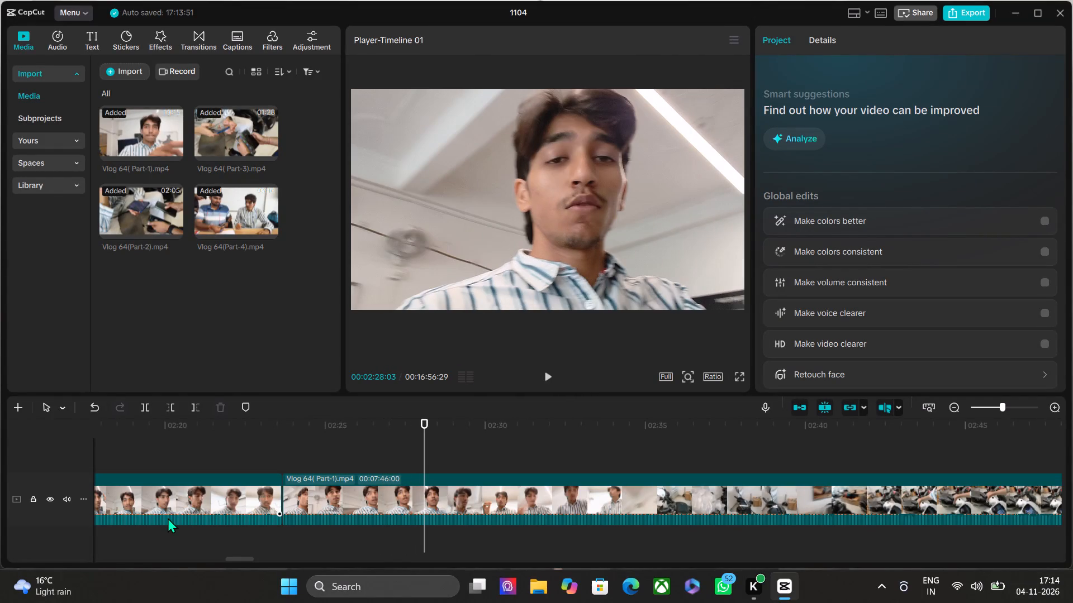
pyautogui.press('space')
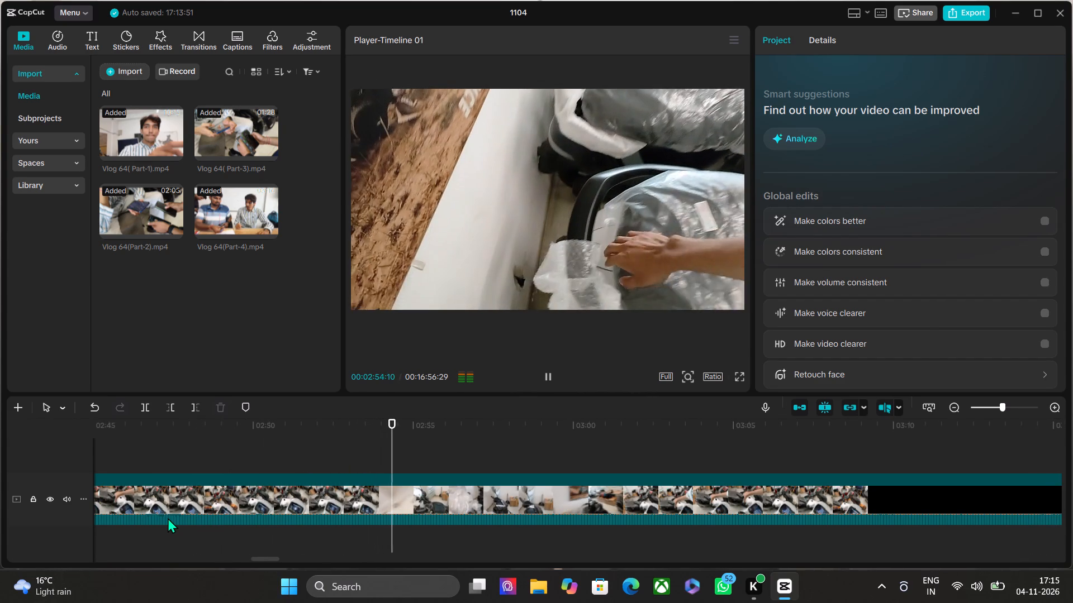
pyautogui.press('space')
pyautogui.press('space')
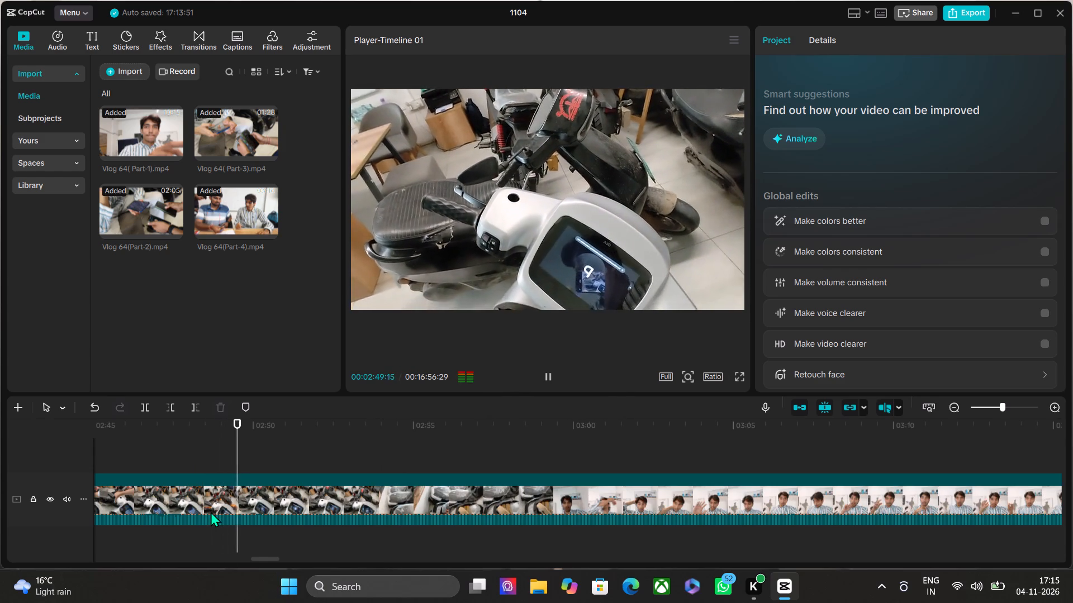
pyautogui.press('space')
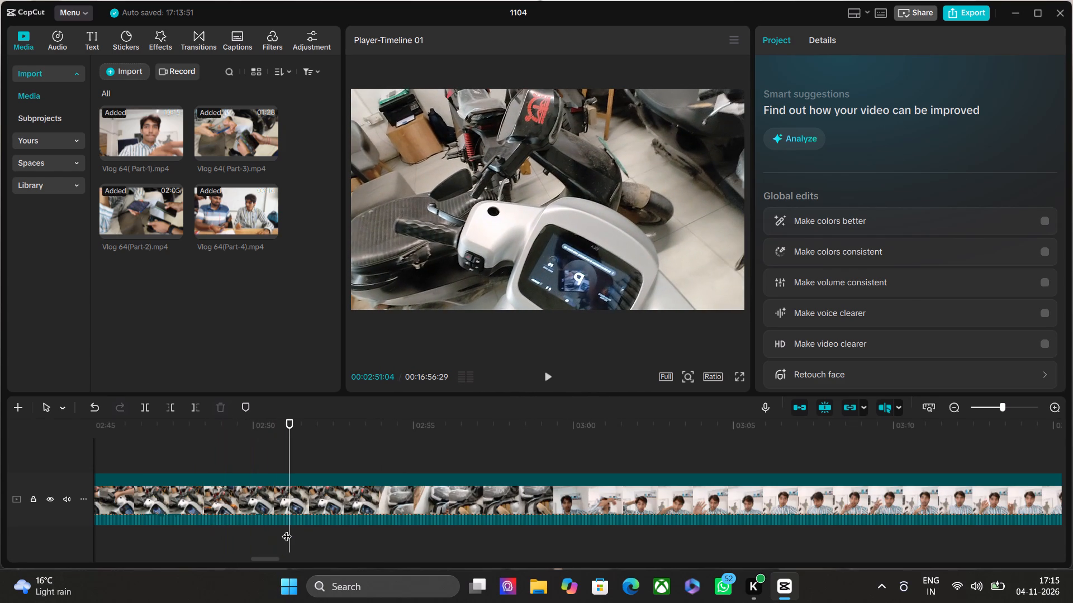
pyautogui.hotkey('ctrl', 'k')
# Find where the unwanted moment ends, split Part-1 at 00:02:52:13, and delete the piece between the two cuts.
pyautogui.press('space')
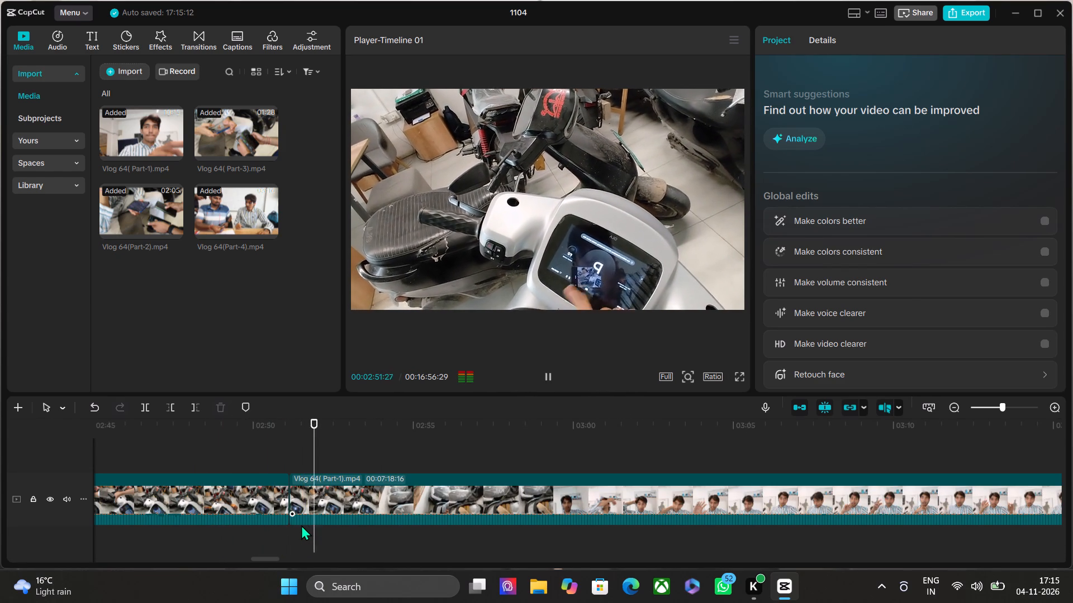
pyautogui.press('space')
pyautogui.press('space')
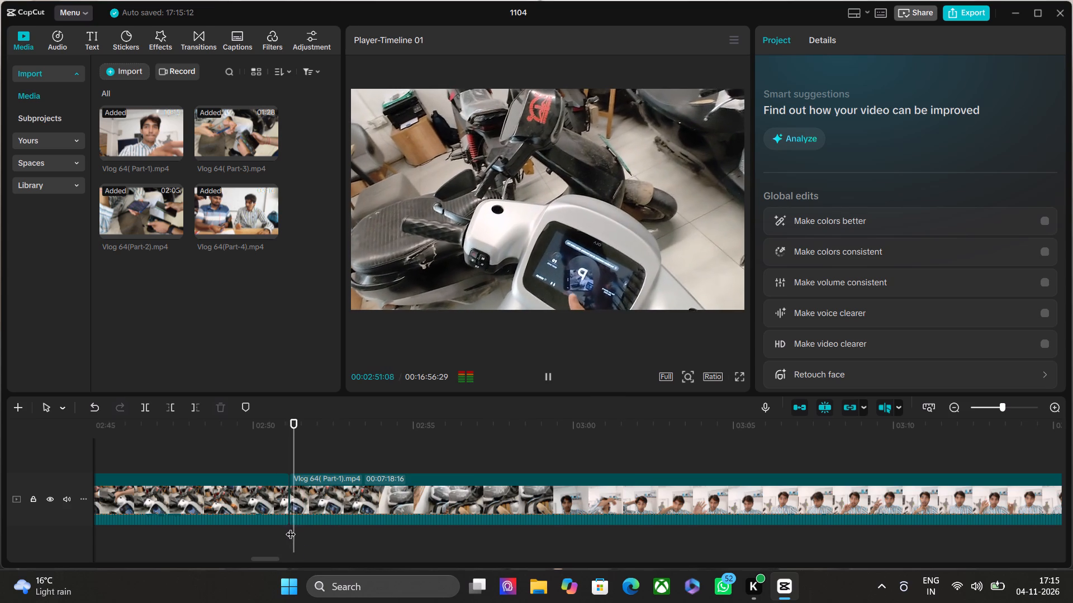
pyautogui.press('space')
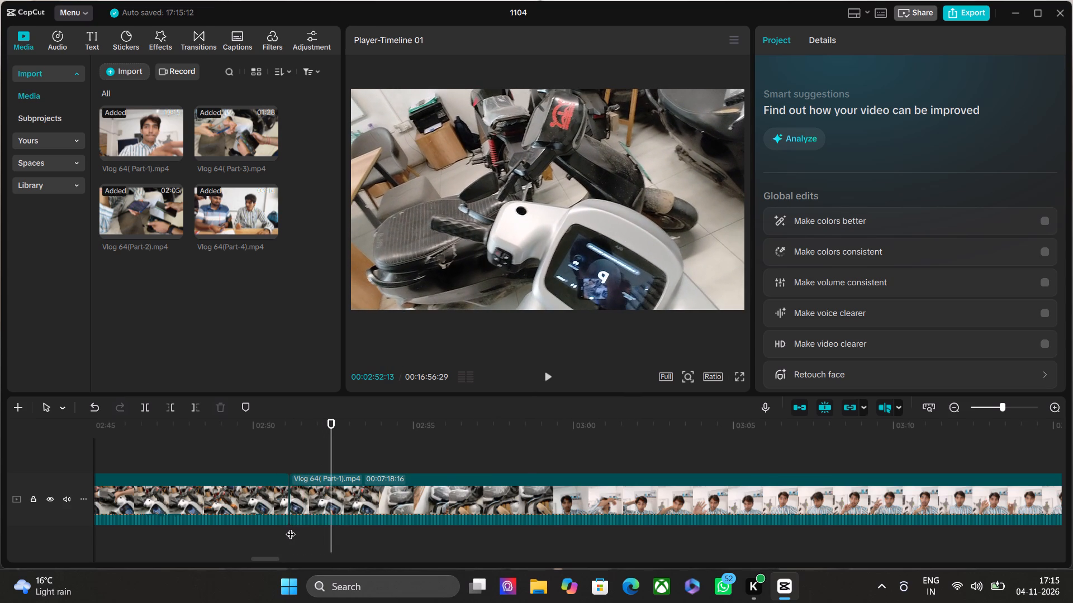
pyautogui.hotkey('ctrl', 'k')
pyautogui.click(311, 506)
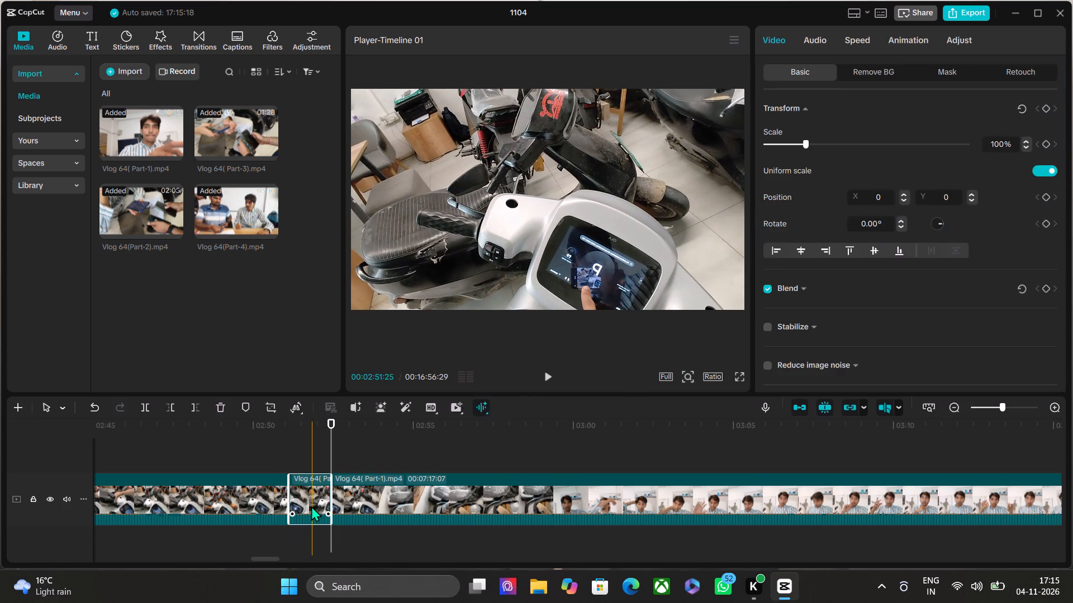
pyautogui.press('BackSpace')
# Replay the new join near 00:02:51 and trim the end of the preceding Part-1 piece by four frames, to about 00:02:51:00.
pyautogui.press('space')
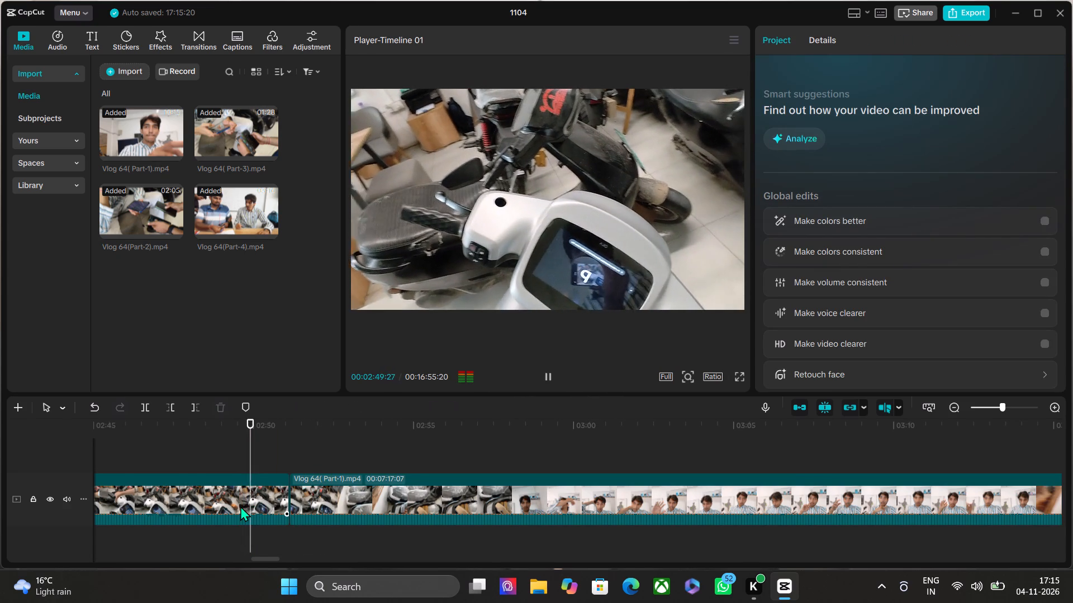
pyautogui.press('space')
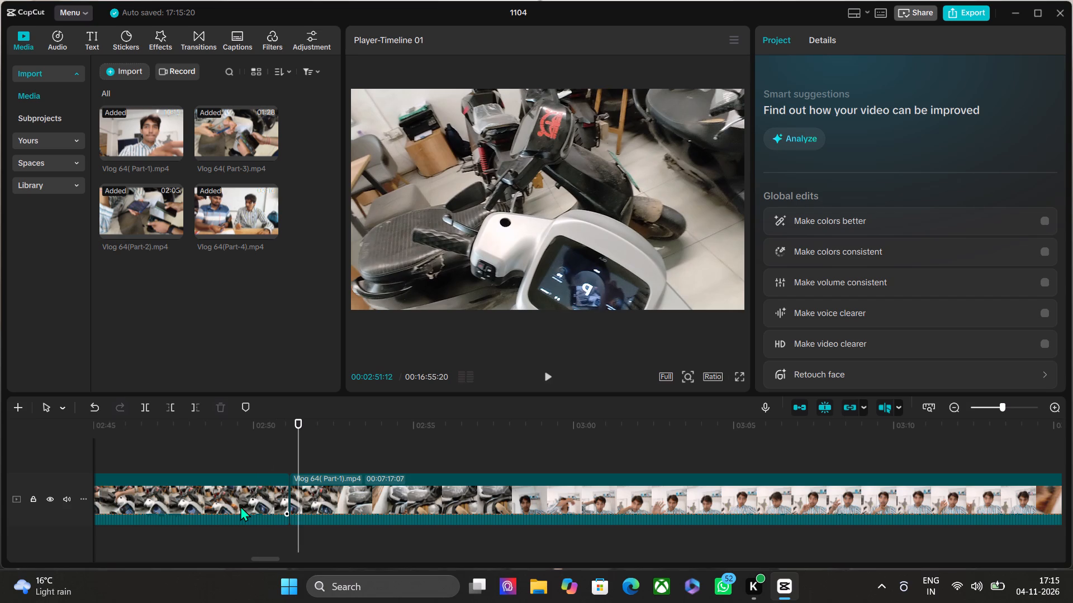
pyautogui.press('space')
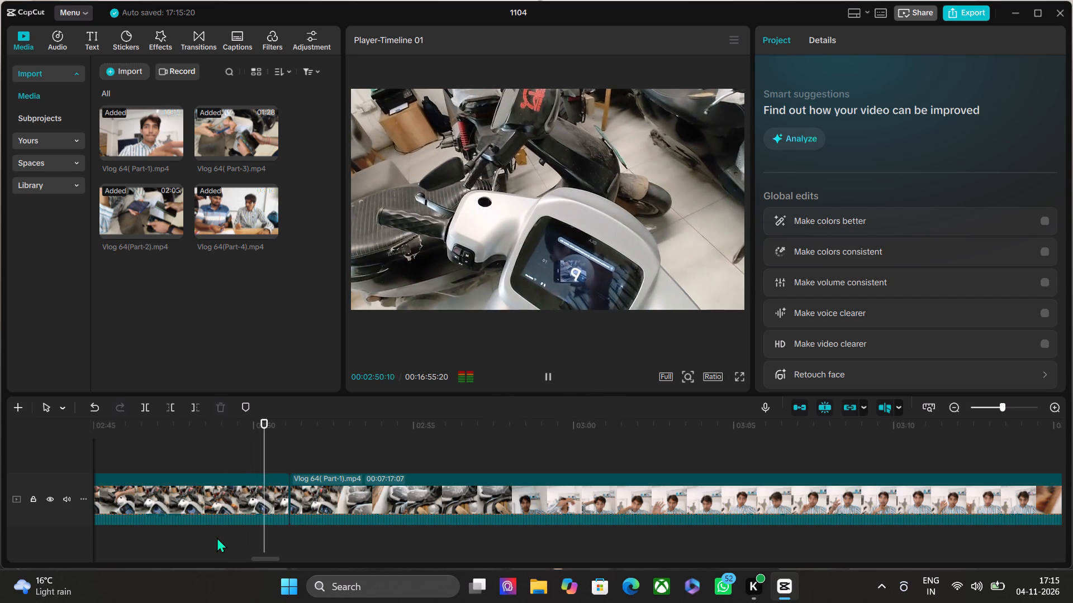
pyautogui.press('space')
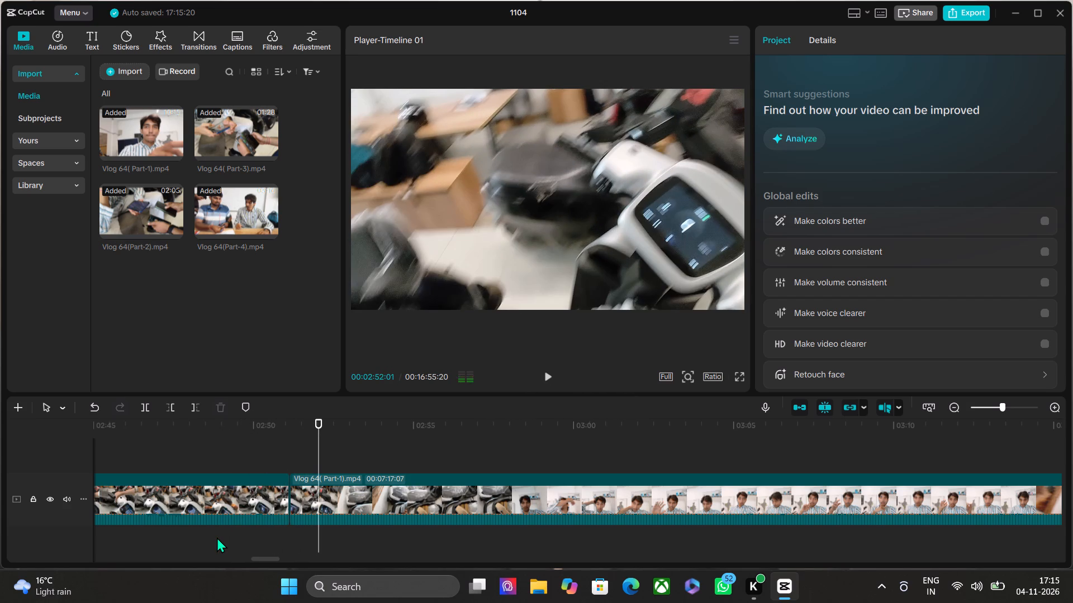
pyautogui.press('space')
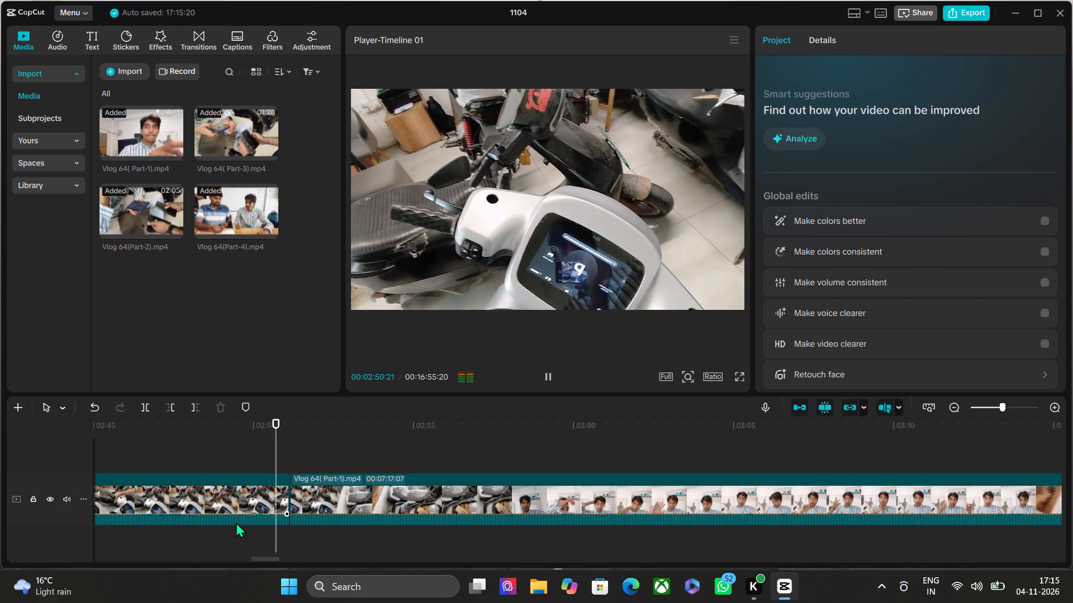
pyautogui.press('space')
pyautogui.press('space')
pyautogui.press('space')
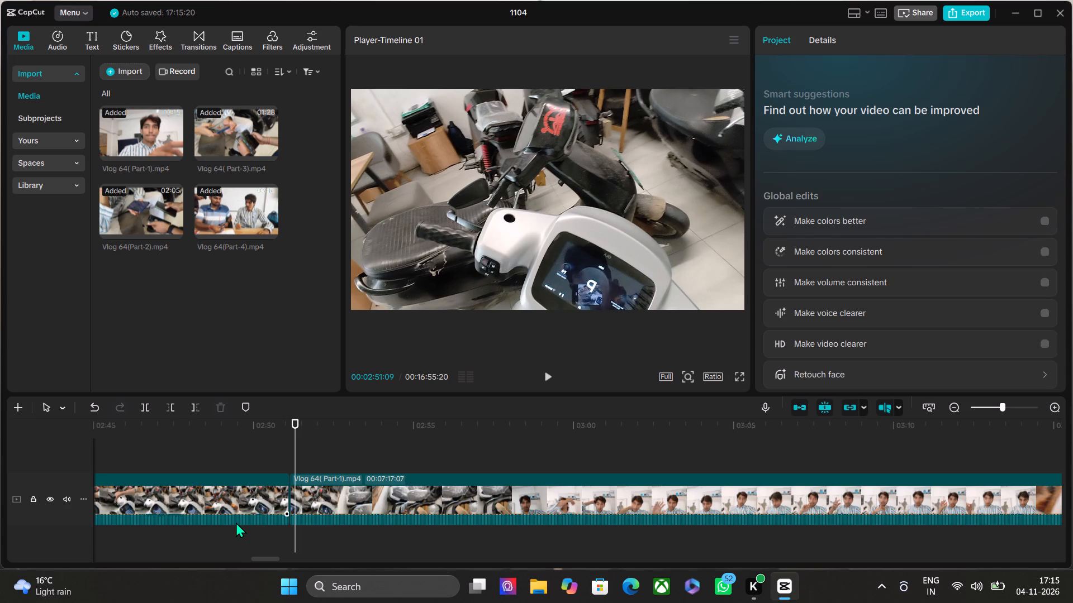
pyautogui.click(279, 492)
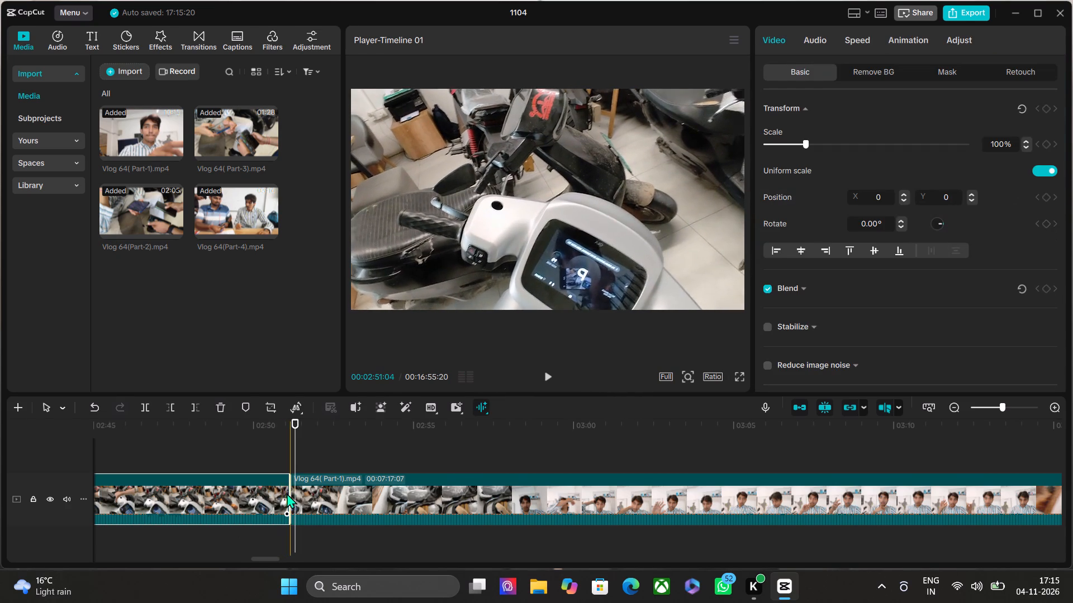
pyautogui.moveTo(289, 494); pyautogui.dragTo(282, 495)
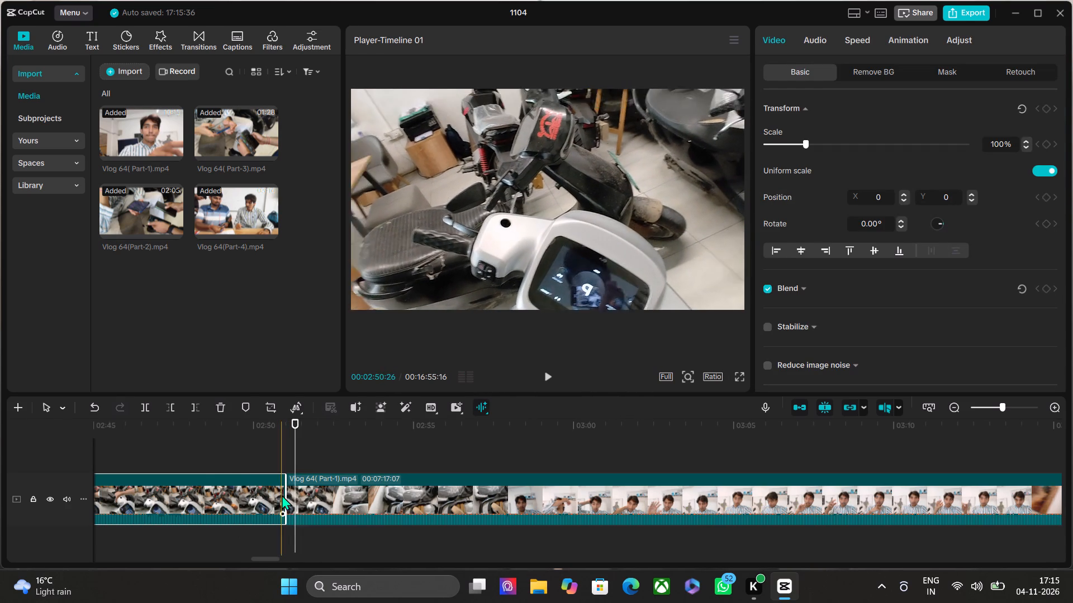
# Recheck the join near 00:02:51 and extend the start of the following Part-1 piece by five frames, to a duration of 00:07:17:12.
pyautogui.press('space')
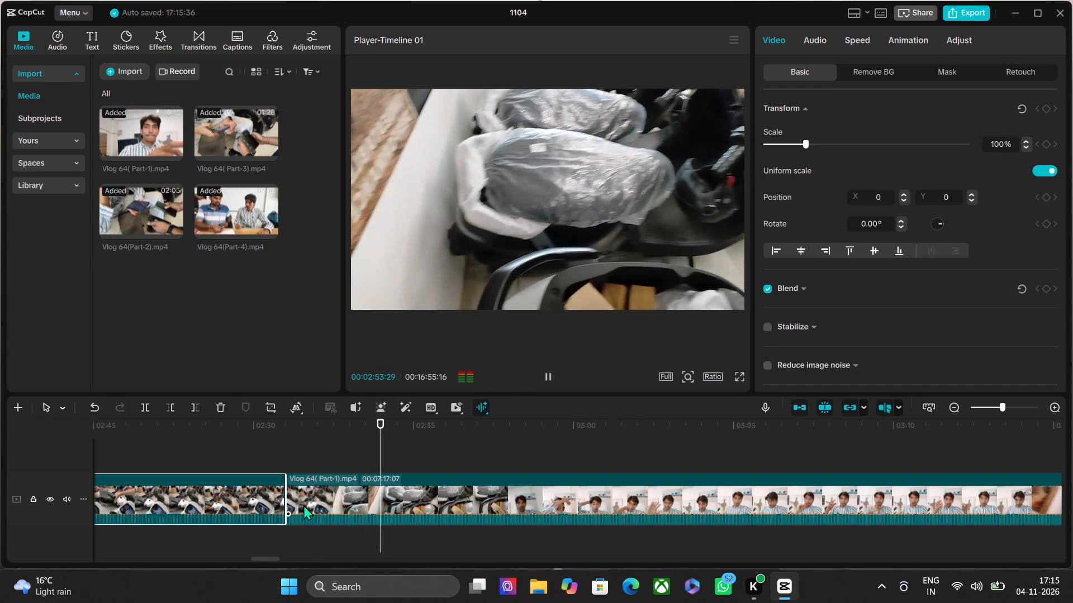
pyautogui.press('space')
pyautogui.press('space')
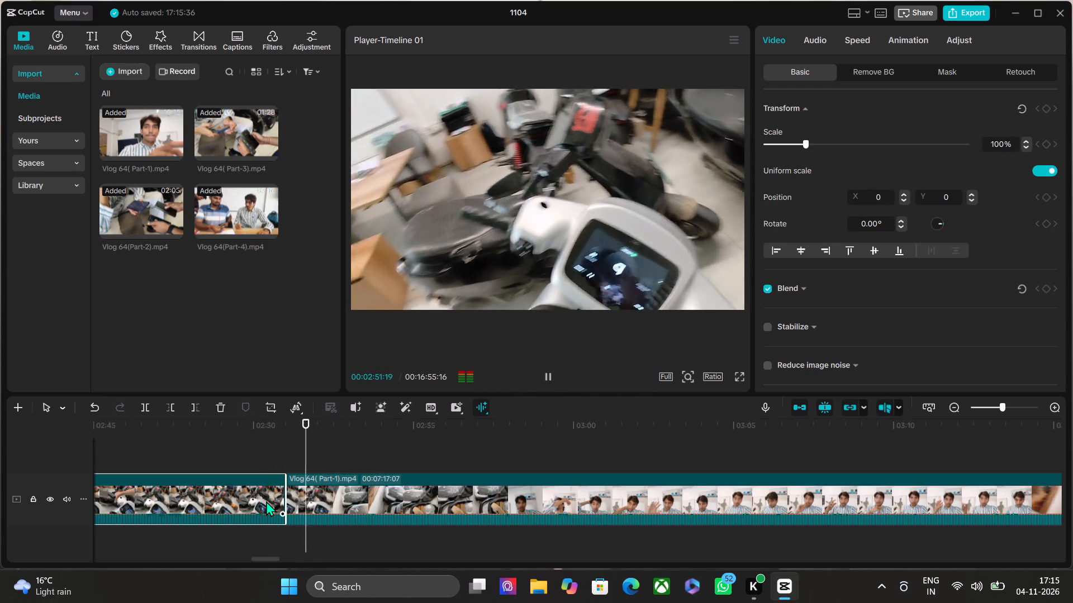
pyautogui.press('space')
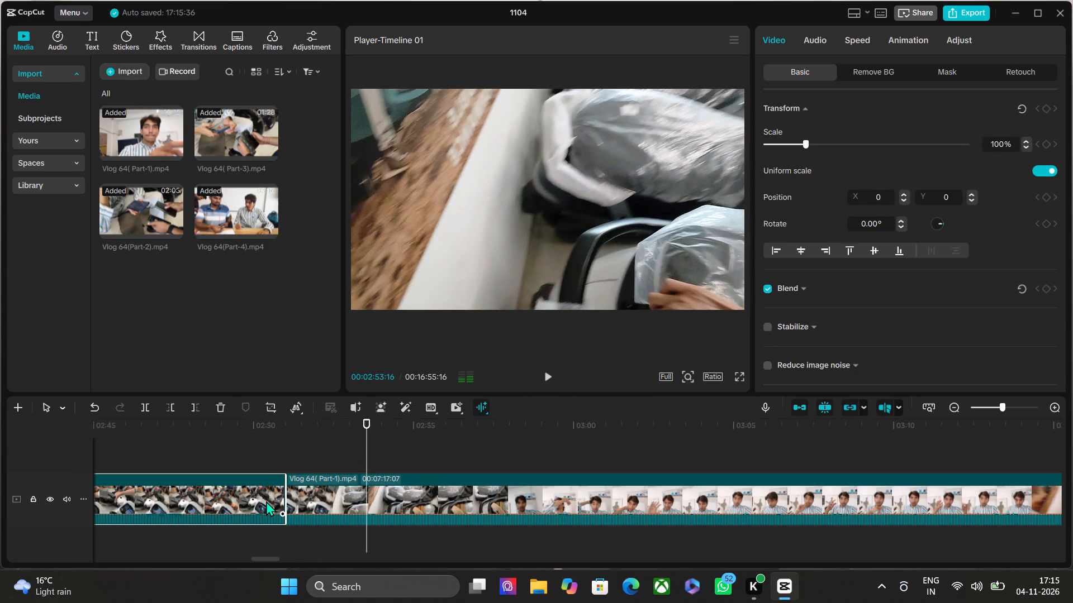
pyautogui.click(312, 493)
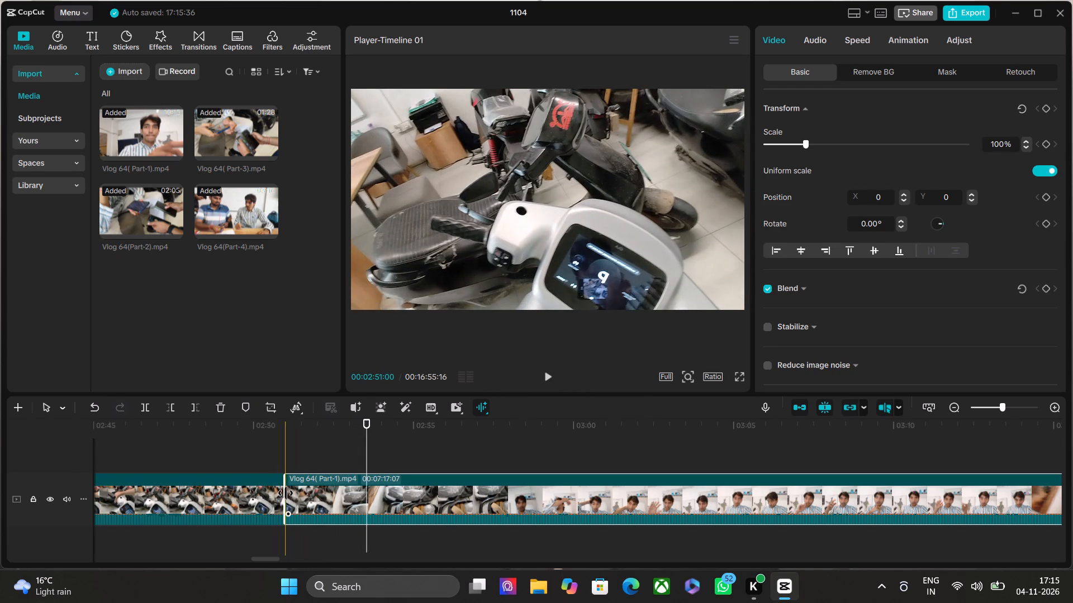
pyautogui.click(284, 494)
# Play Part-1 past the adjusted join to about 00:03:12 and replay from about 00:03:07 to look for the next unwanted part.
pyautogui.press('space')
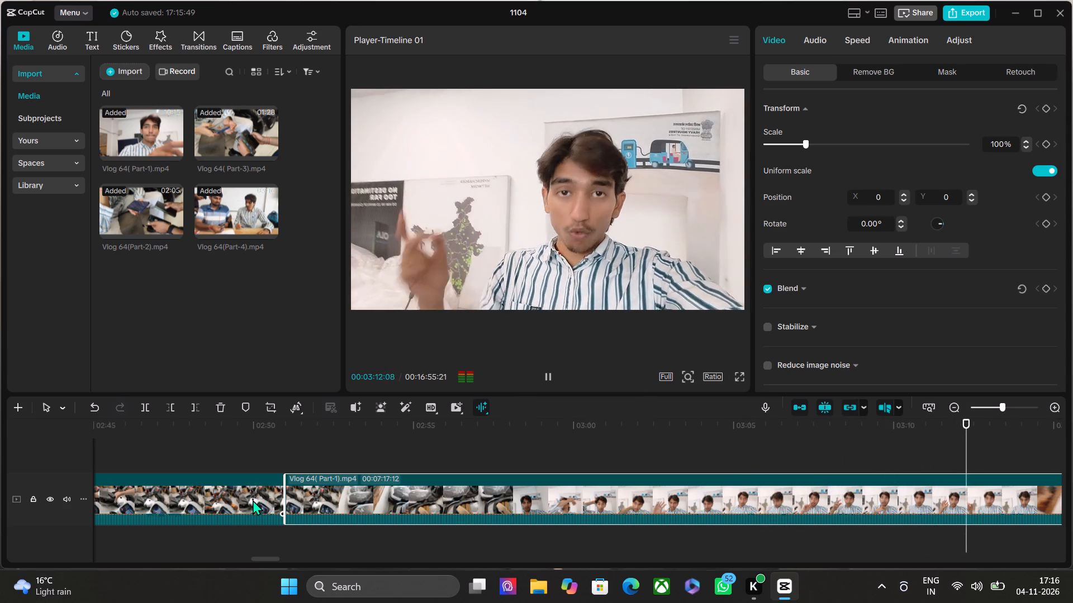
pyautogui.press('space')
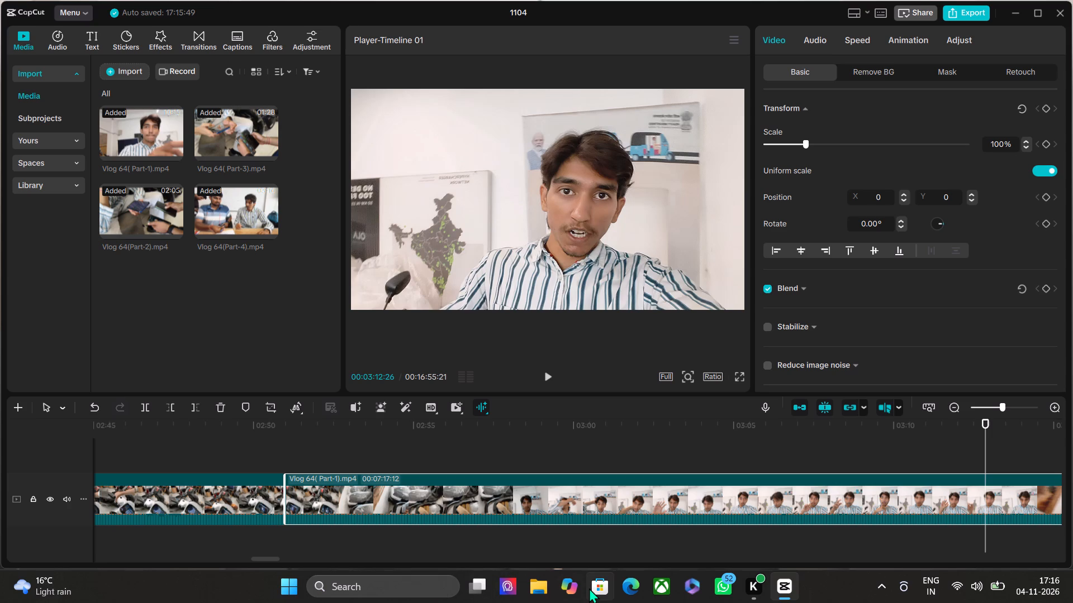
pyautogui.press('space')
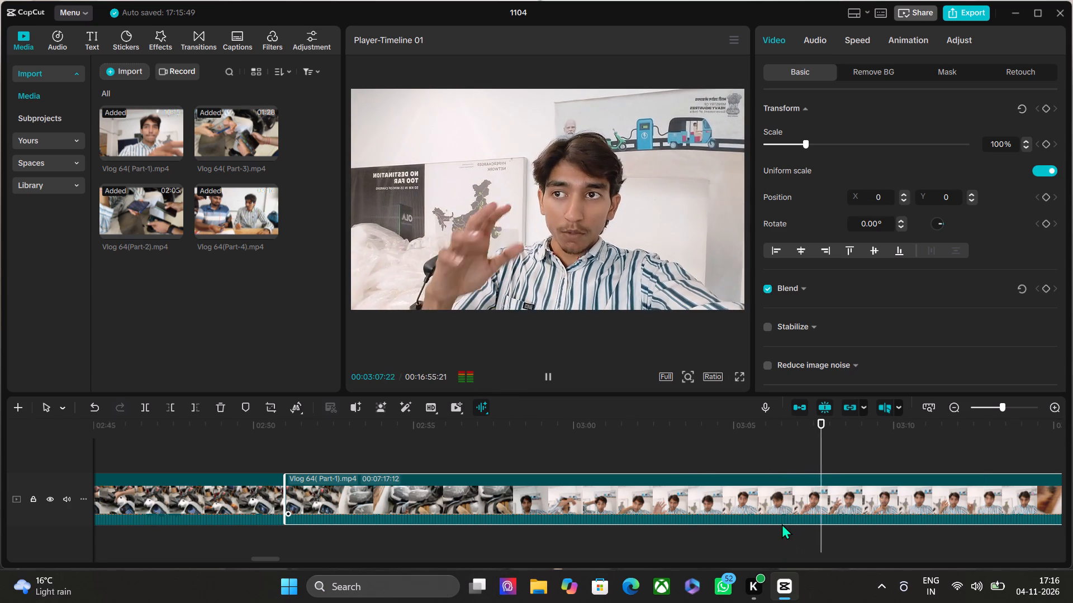
pyautogui.press('space')
pyautogui.press('space')
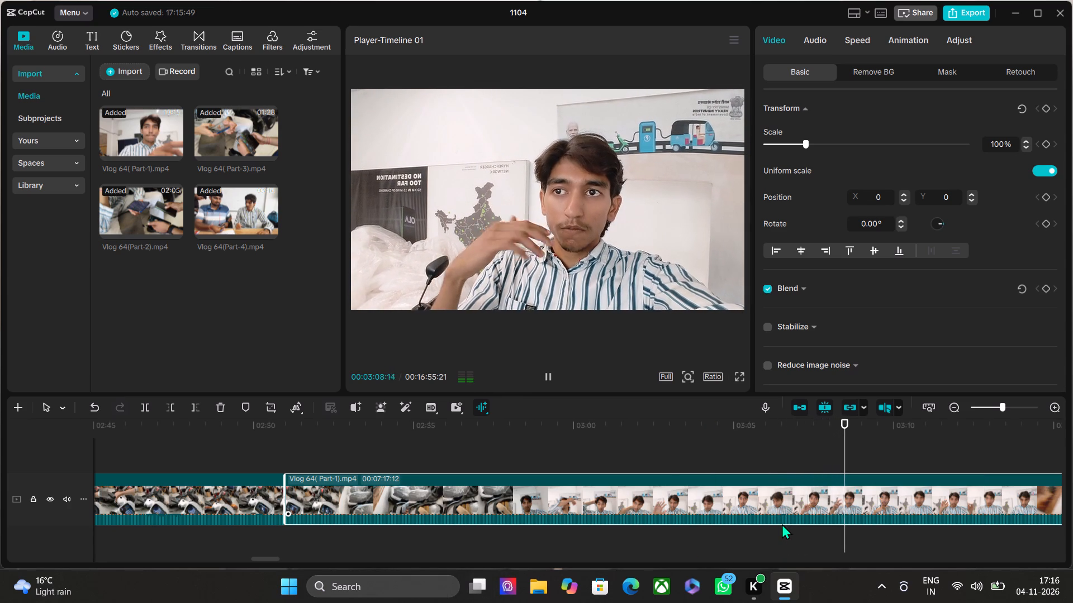
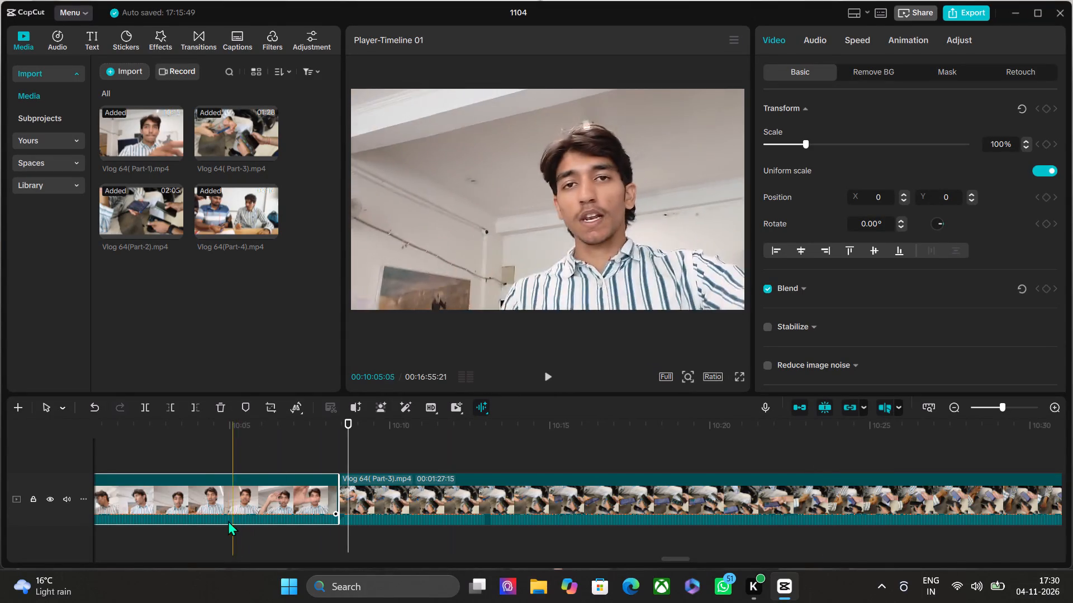
# Replay the closing seconds of Part-1 to find the cut point, split it at 00:10:04:05, and delete the tail before Part-3.
pyautogui.press('space')
pyautogui.press('space')
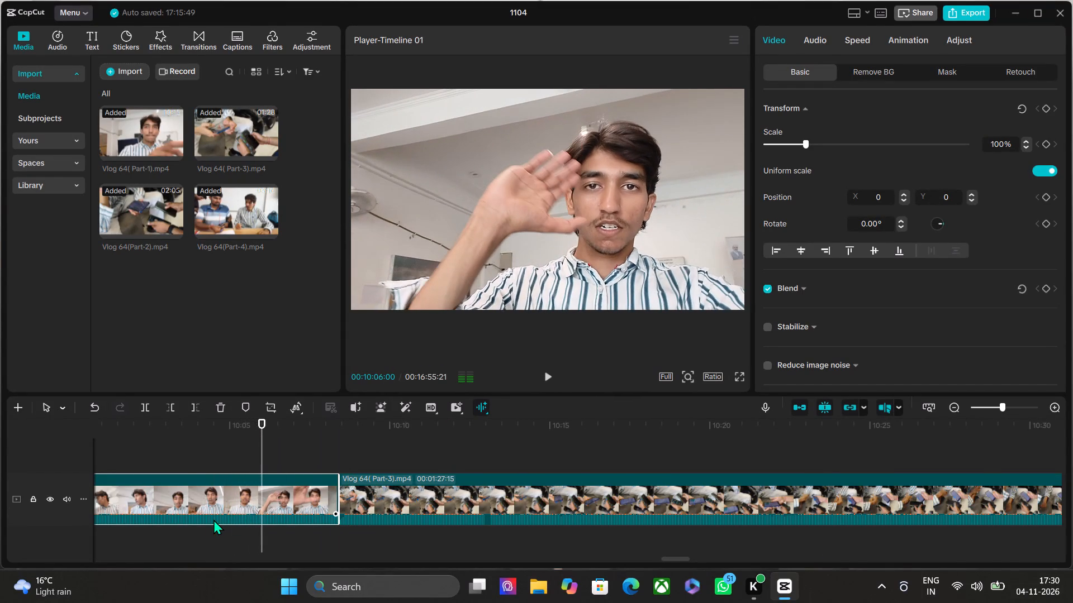
pyautogui.press('space')
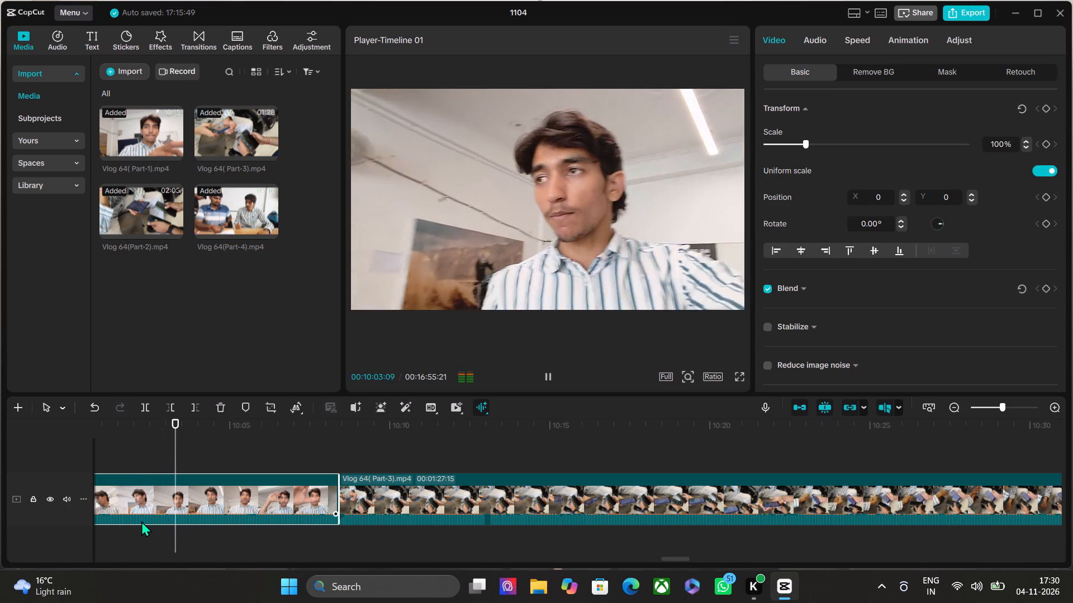
pyautogui.press('space')
pyautogui.press('space')
pyautogui.press('space')
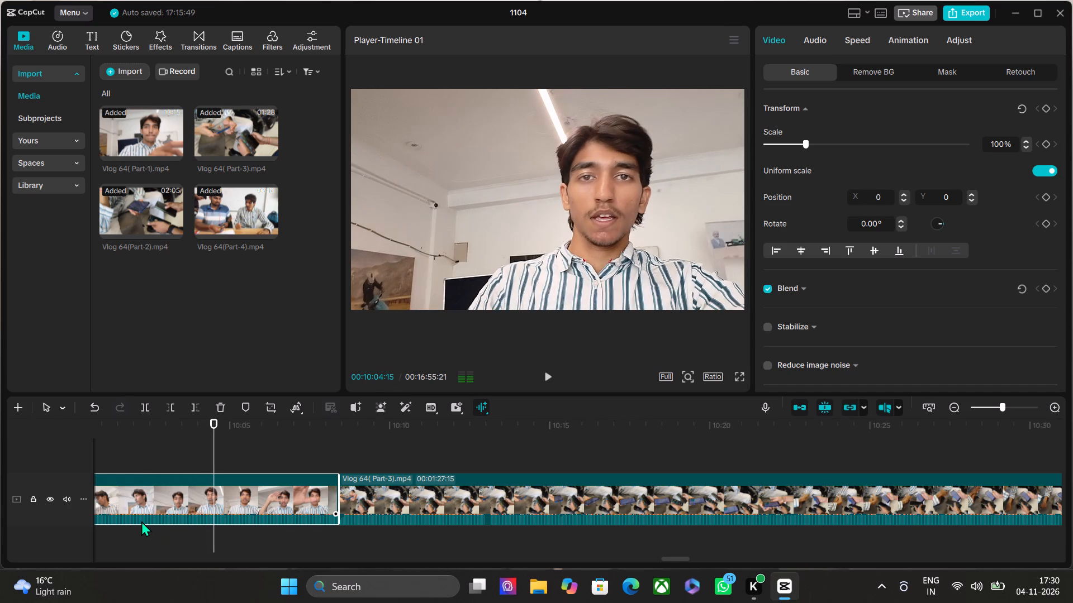
pyautogui.press('space')
pyautogui.press('space')
pyautogui.press('space')
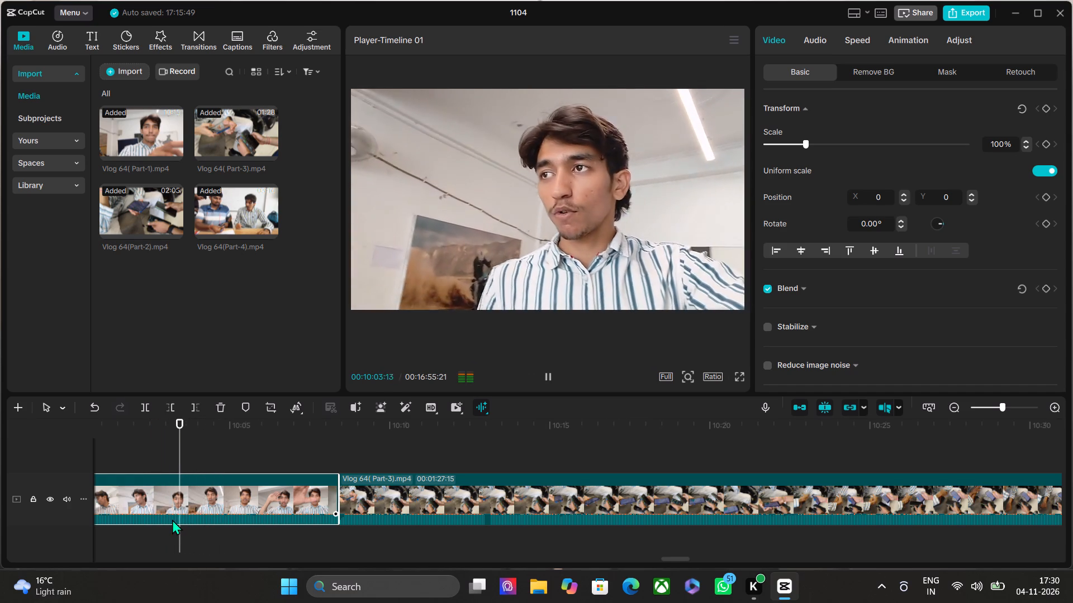
pyautogui.press('space')
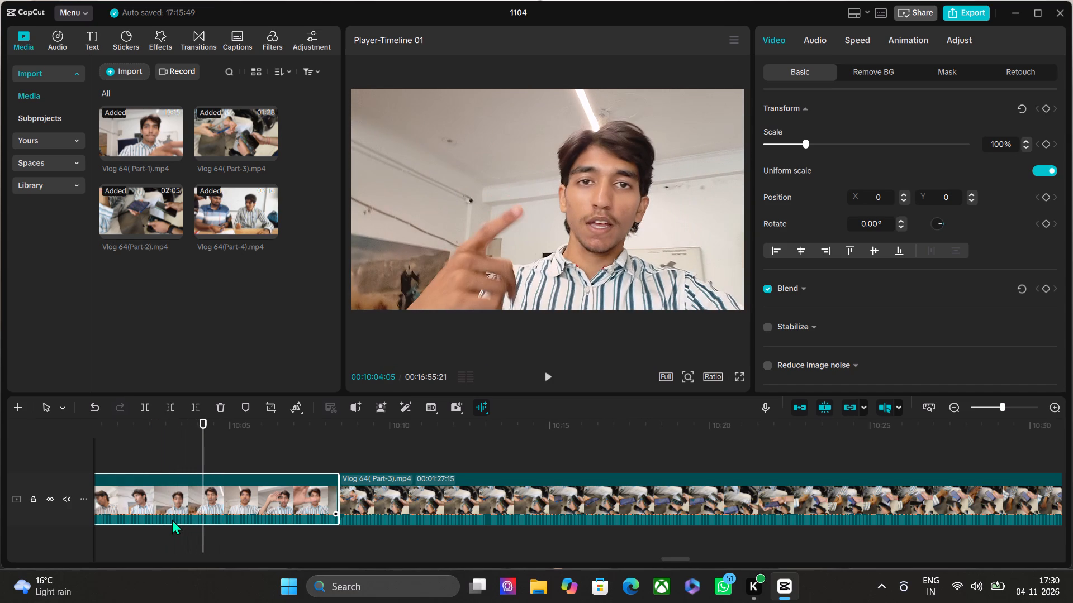
pyautogui.hotkey('ctrl', 'k')
pyautogui.press('BackSpace')
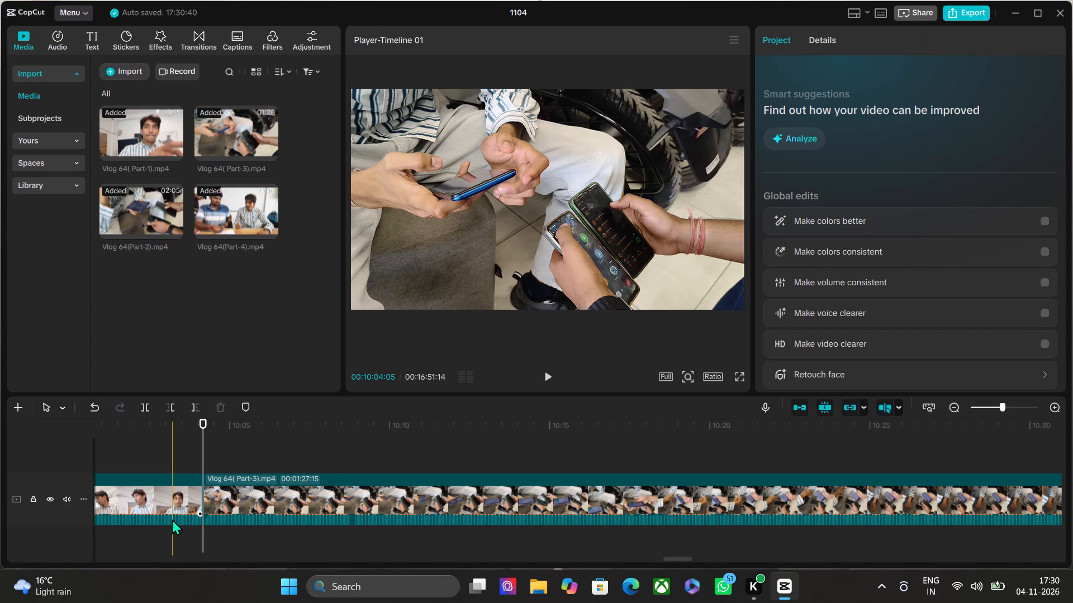
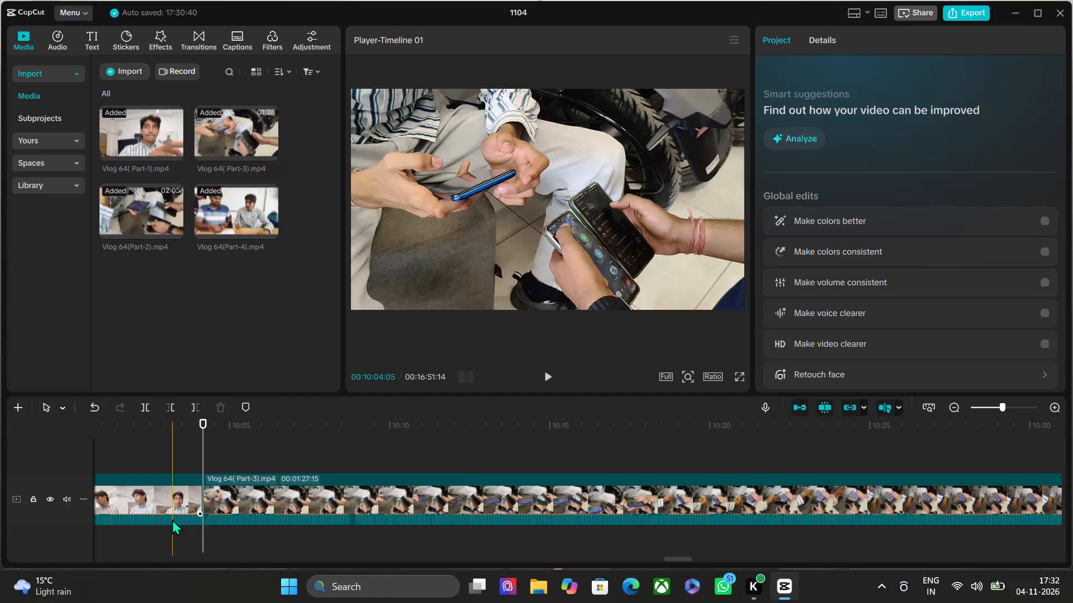
# Set the Part-3 clip's speed to 5.00x and play it through into Part-2 to check the pace.
pyautogui.click(548, 379)
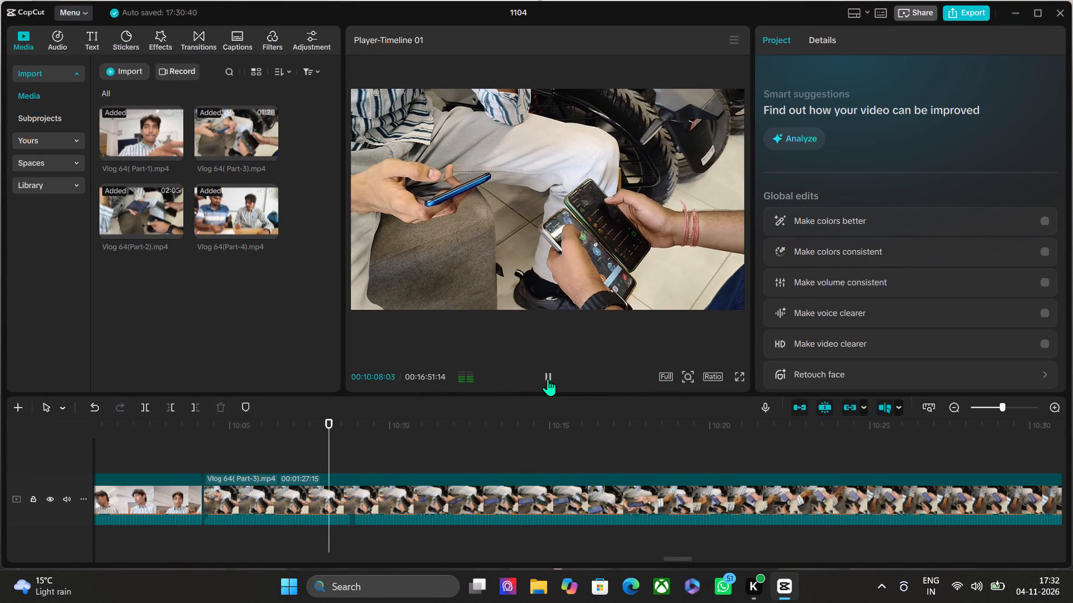
pyautogui.click(420, 506)
pyautogui.press('space')
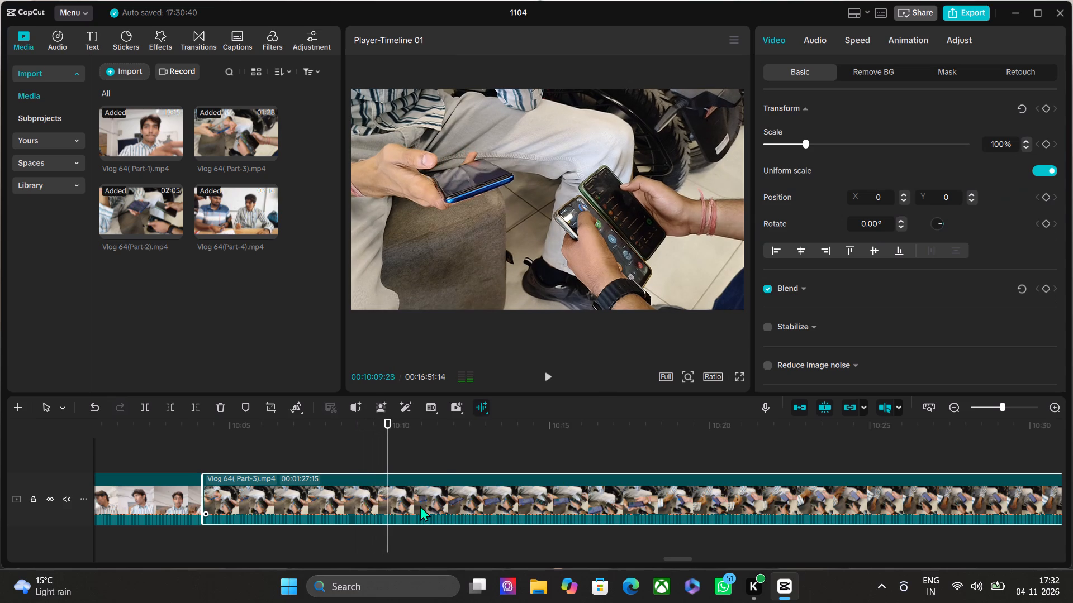
pyautogui.click(861, 37)
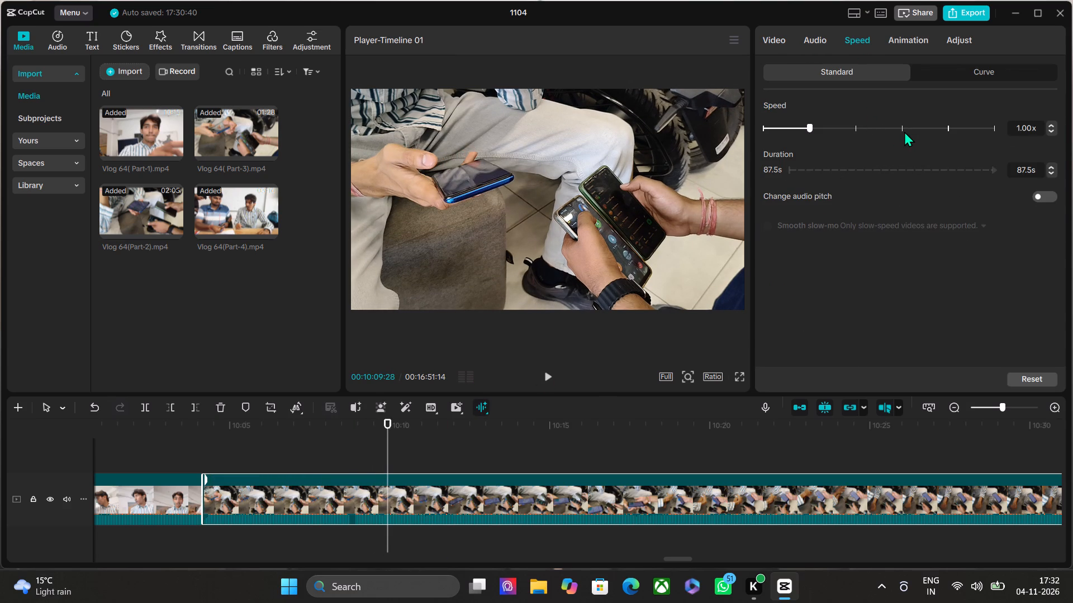
pyautogui.click(904, 131)
pyautogui.press('space')
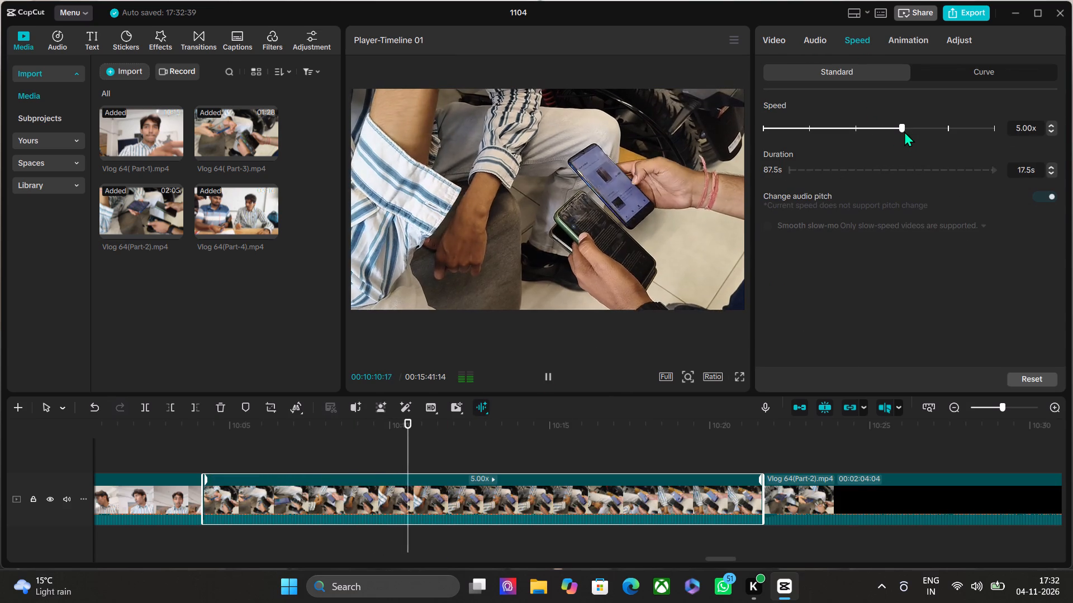
pyautogui.press('space')
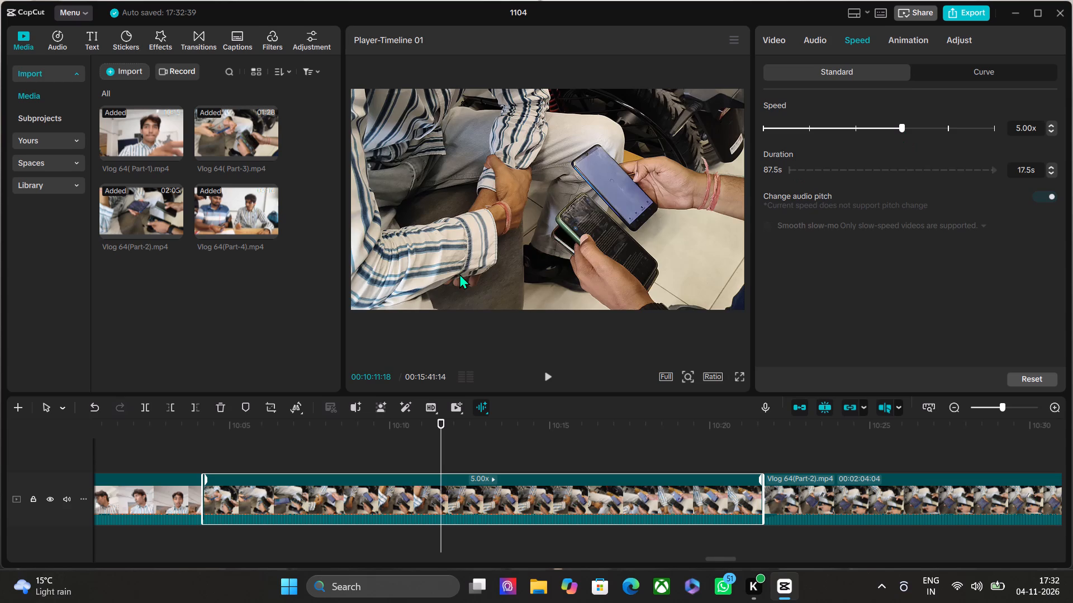
pyautogui.press('space')
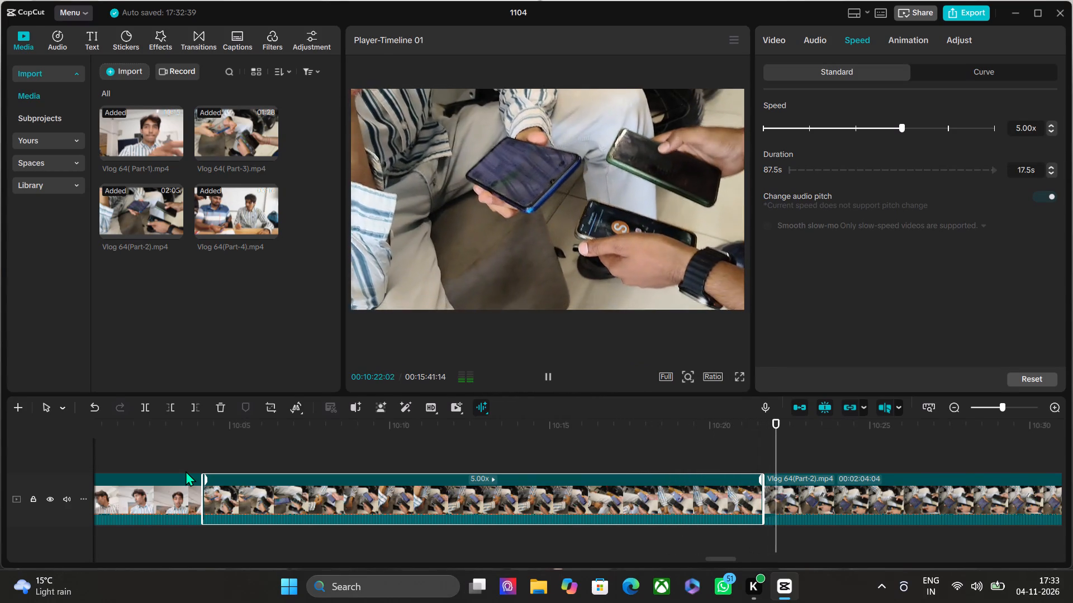
pyautogui.press('space')
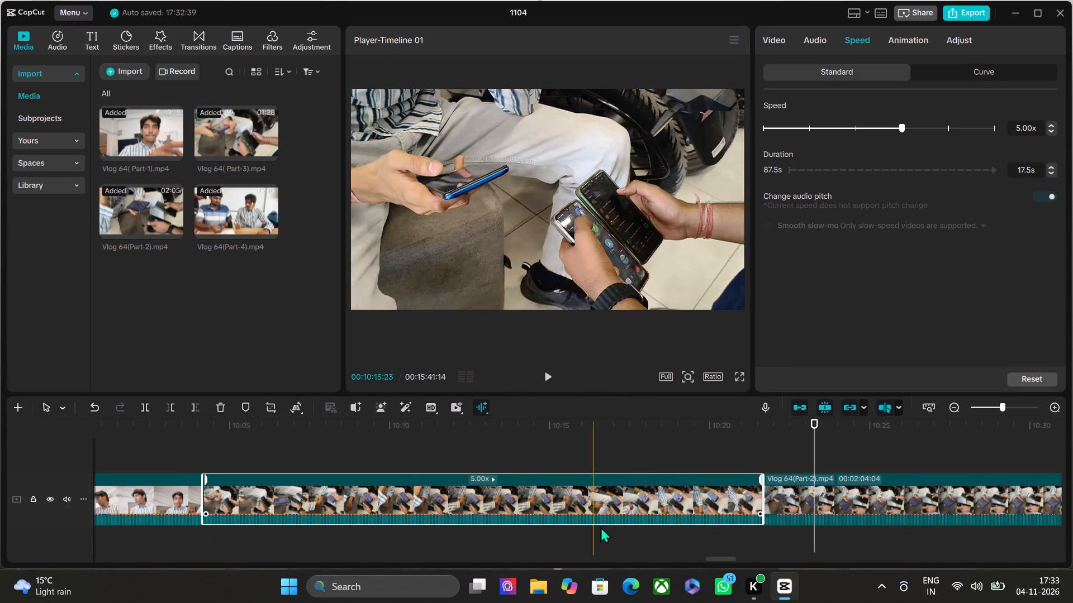
# Skim Part-2 for its useful start, split it at 00:10:50:29, and delete the portion between Part-3 and the split.
pyautogui.hscroll(-2, 874, 515)
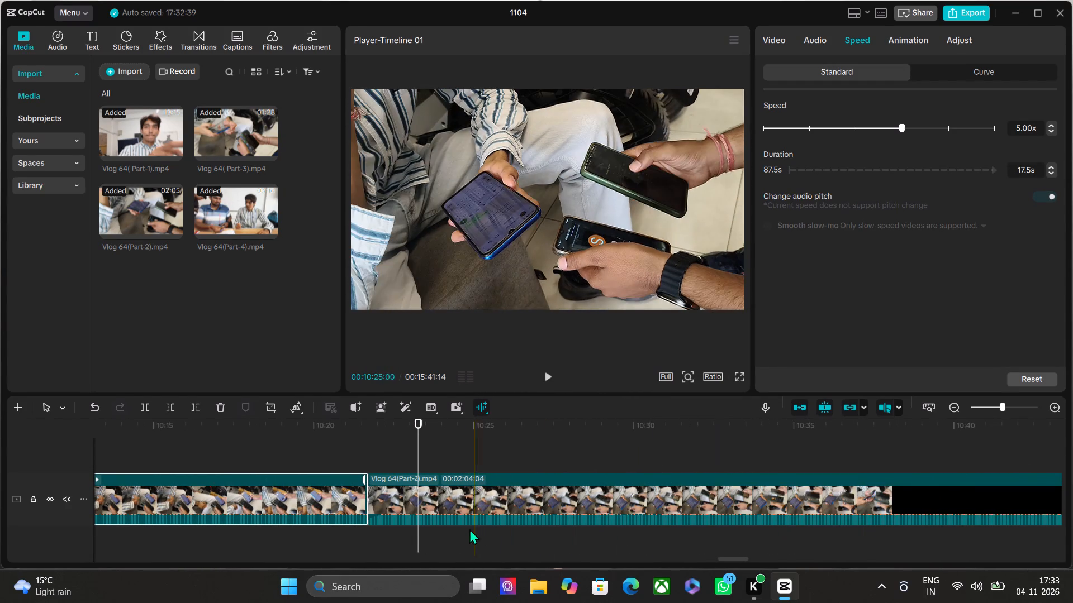
pyautogui.hscroll(-2, 816, 528)
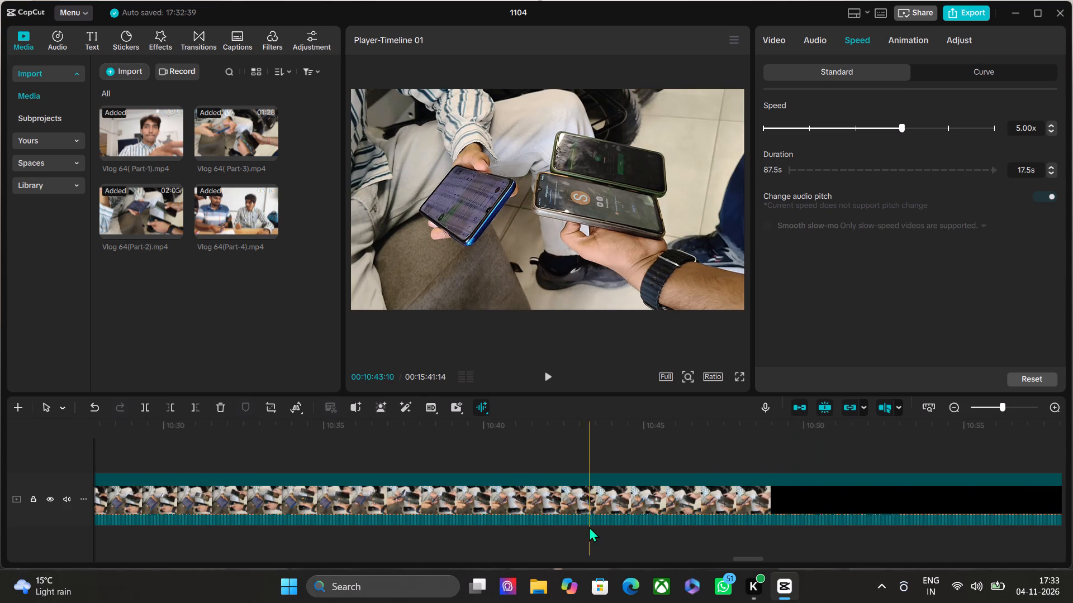
pyautogui.hscroll(-2, 780, 514)
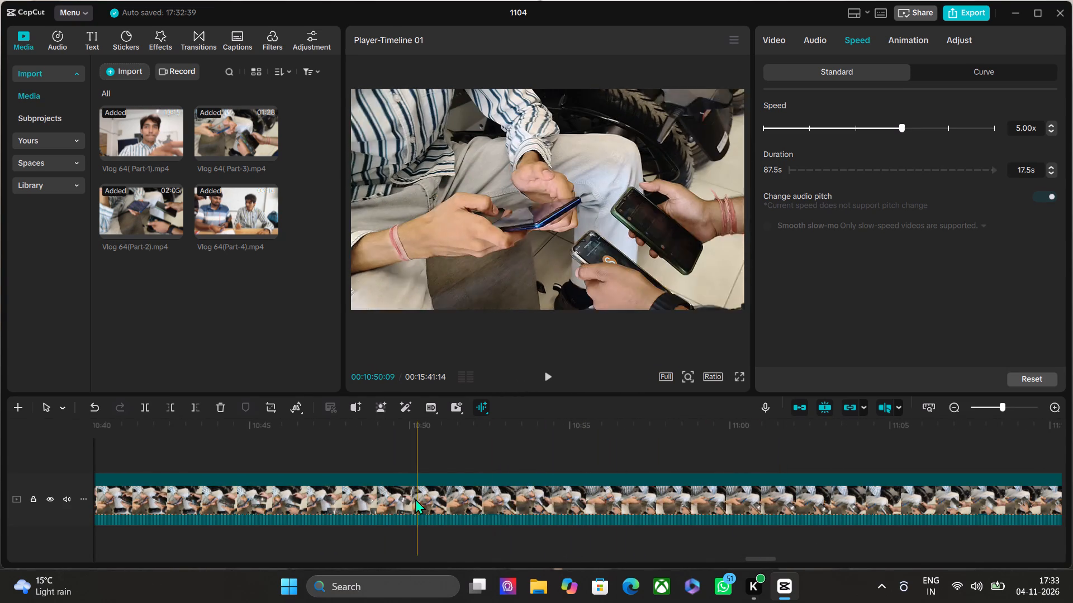
pyautogui.hscroll(3, 415, 499)
pyautogui.hscroll(-1, 751, 531)
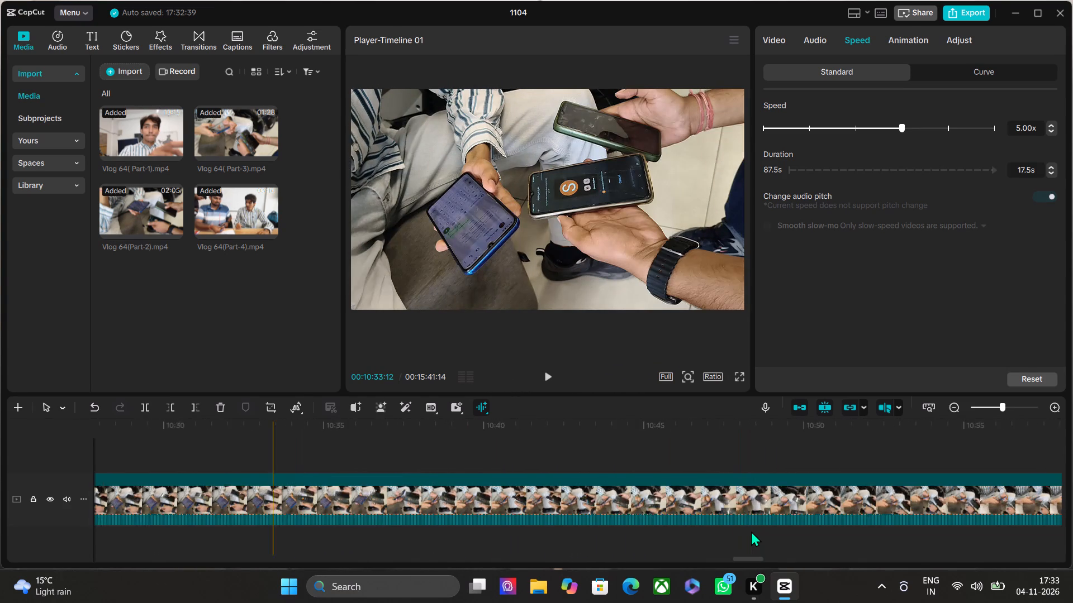
pyautogui.hscroll(-1, 751, 531)
pyautogui.click(780, 527)
pyautogui.click(779, 502)
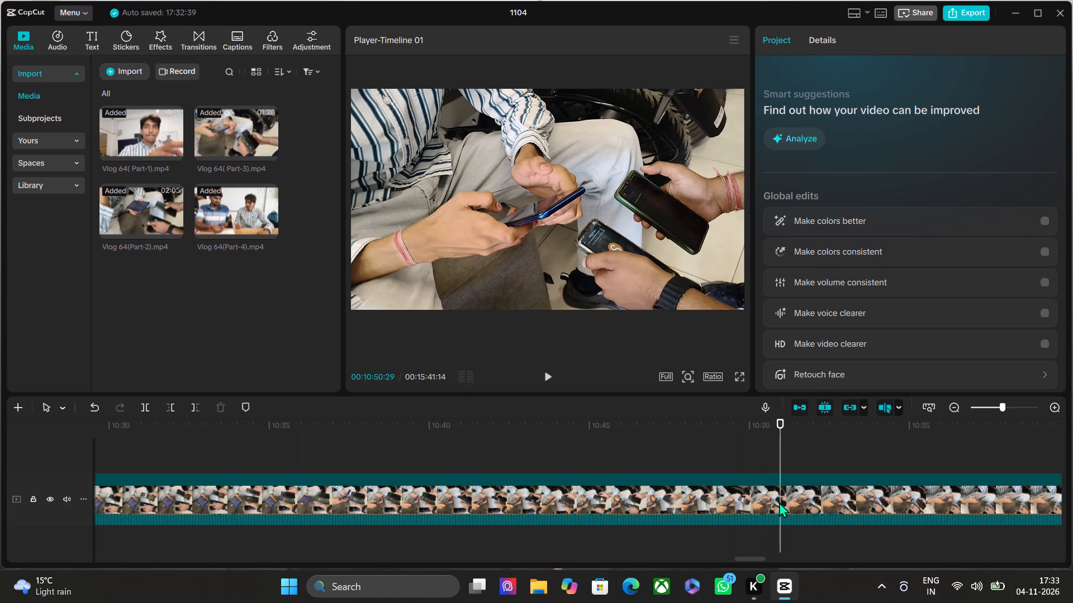
pyautogui.hotkey('ctrl', 'k')
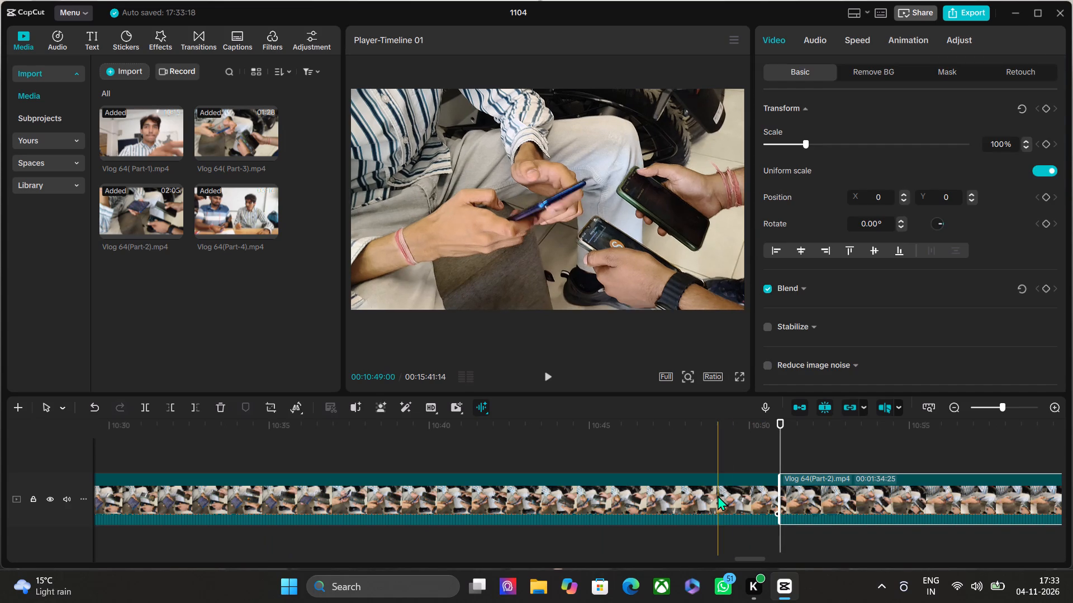
pyautogui.click(718, 495)
pyautogui.press('BackSpace')
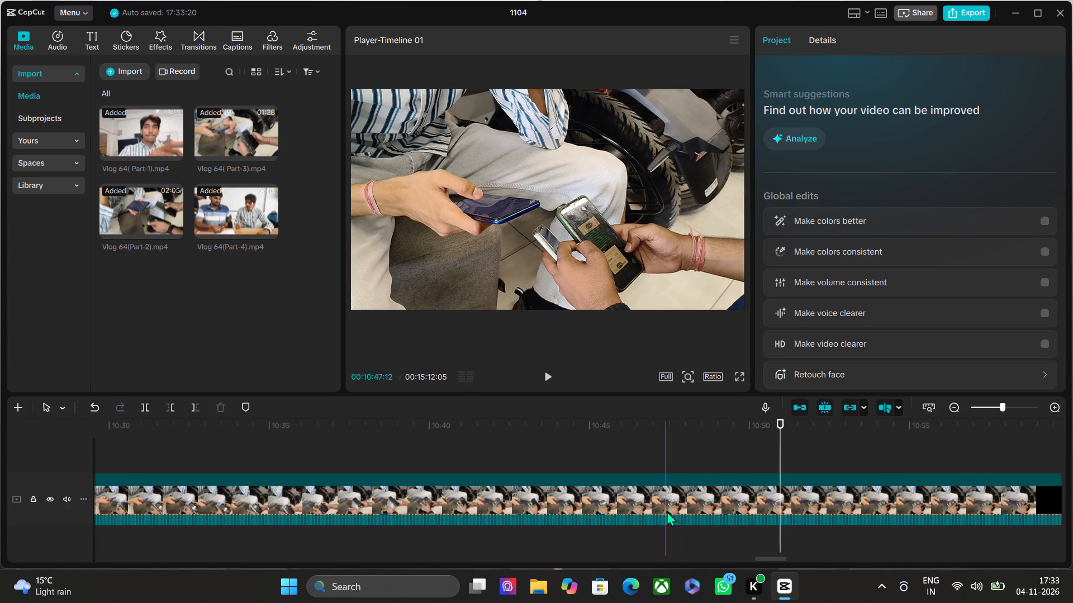
# Play across the Part-3 to Part-2 join and split Part-2 so its opening segment lasts 00:00:06:23.
pyautogui.hscroll(4, 667, 511)
pyautogui.press('space')
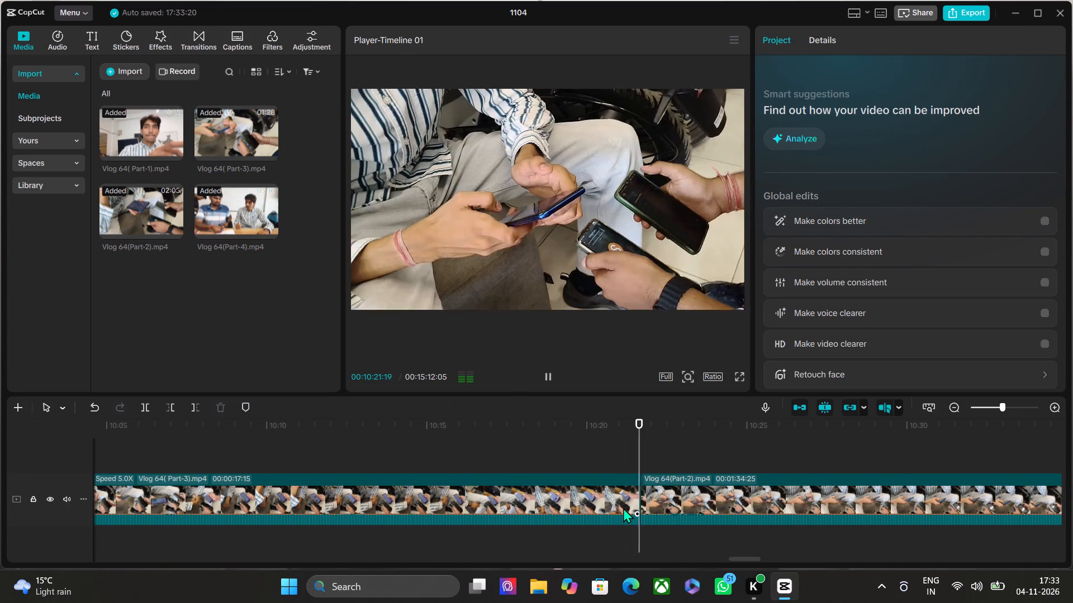
pyautogui.hscroll(-1, 623, 508)
pyautogui.press('space')
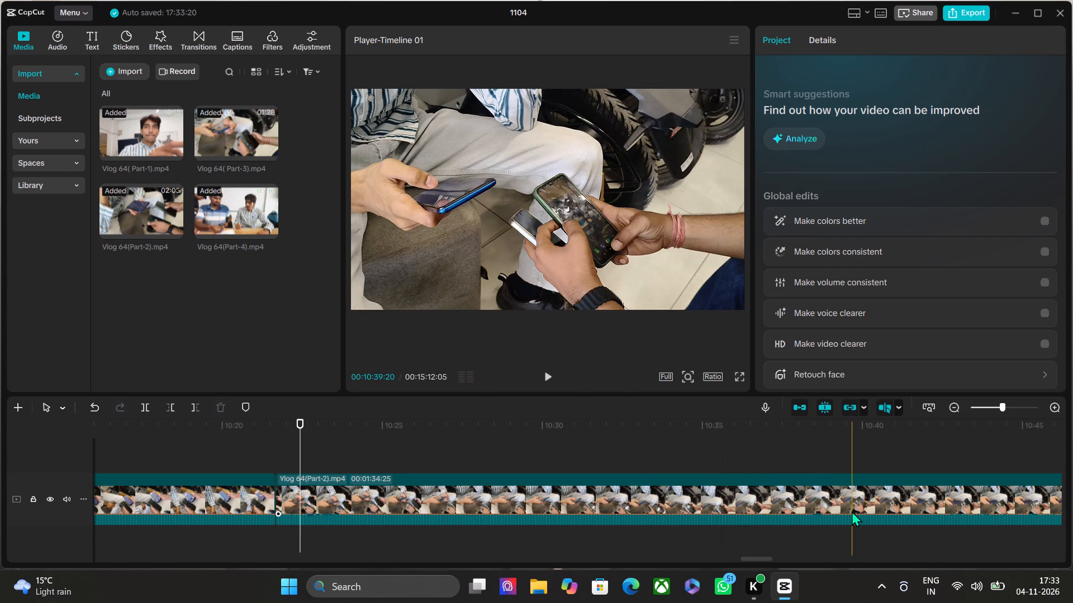
pyautogui.hscroll(-1, 852, 511)
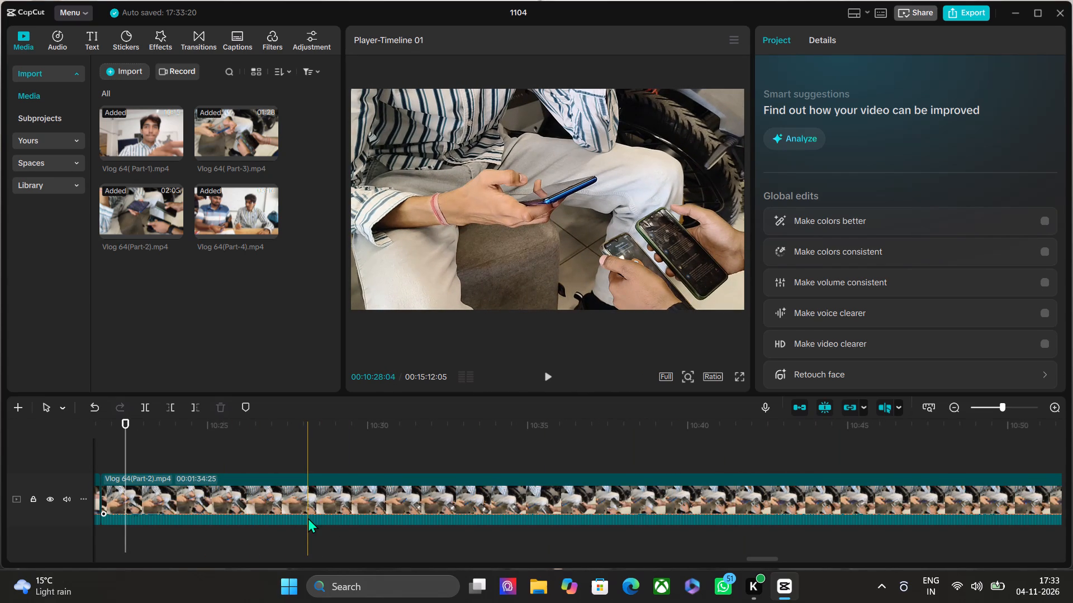
pyautogui.click(318, 506)
pyautogui.hotkey('ctrl', 'k')
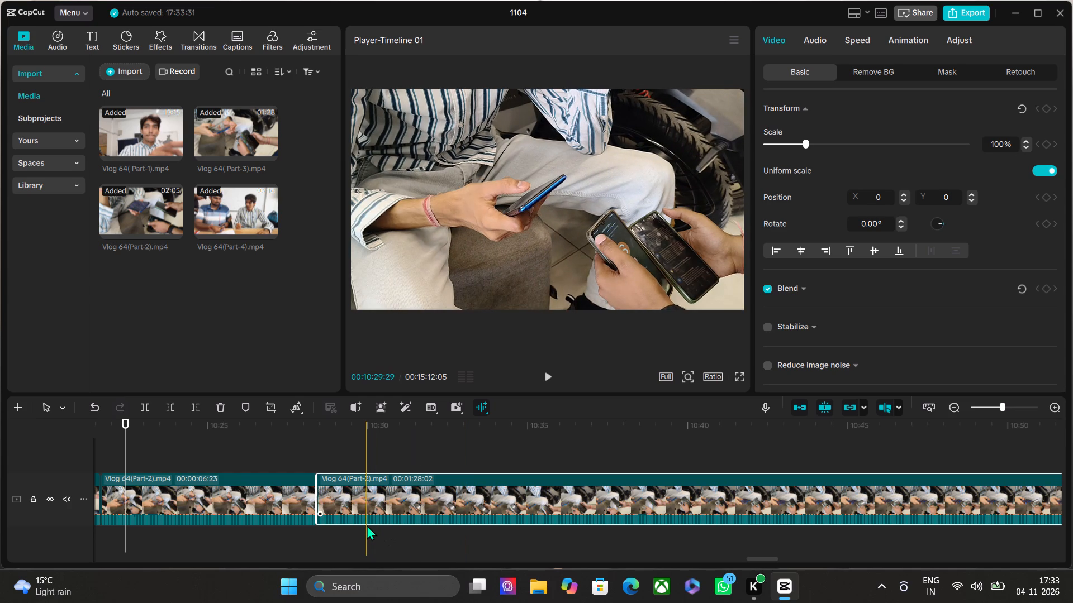
# Review Part-2 past the opening segment, split it at 00:11:16:19, and delete the section between the two splits.
pyautogui.press('space')
pyautogui.press('space')
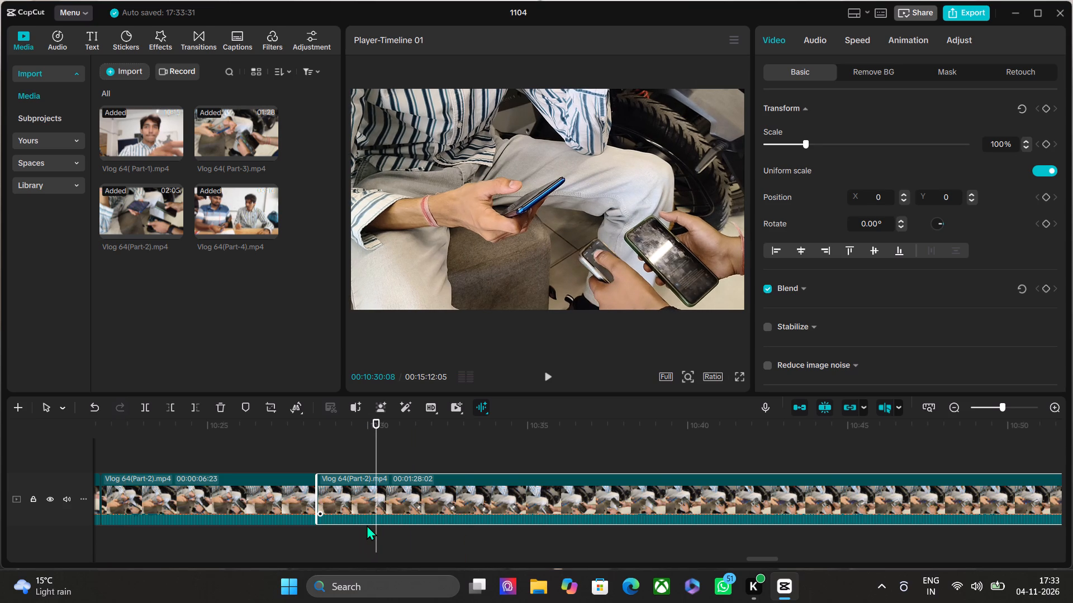
pyautogui.press('space')
pyautogui.press('space')
pyautogui.press('space')
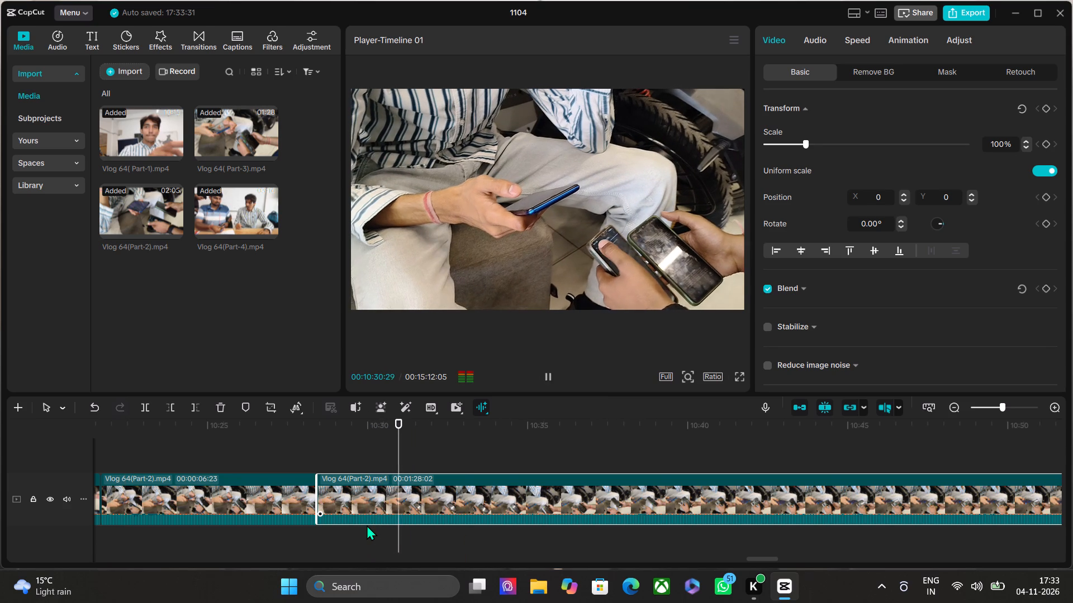
pyautogui.press('space')
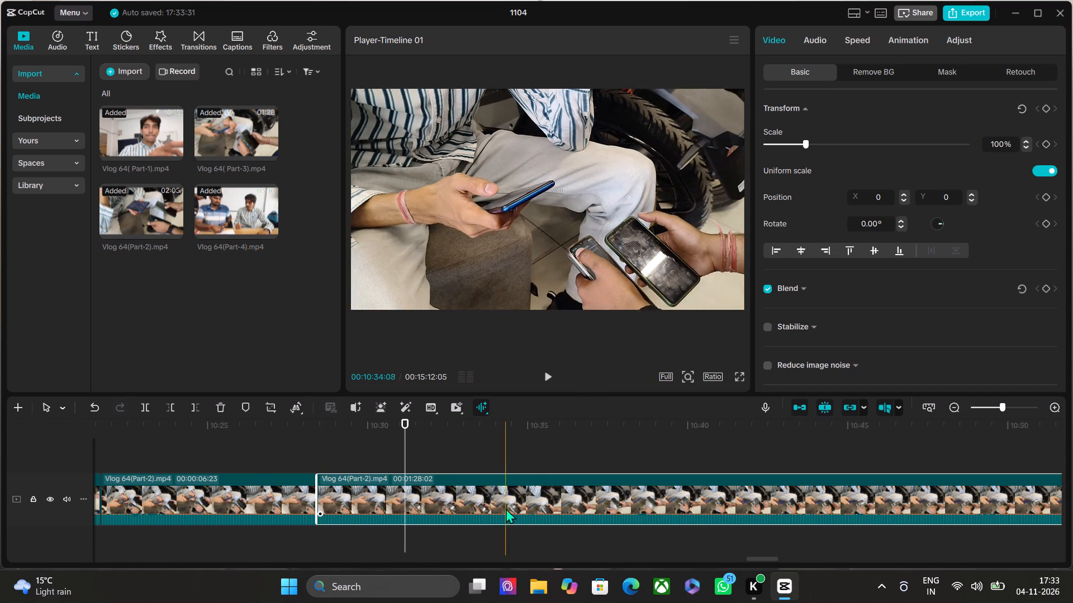
pyautogui.hscroll(-1, 536, 512)
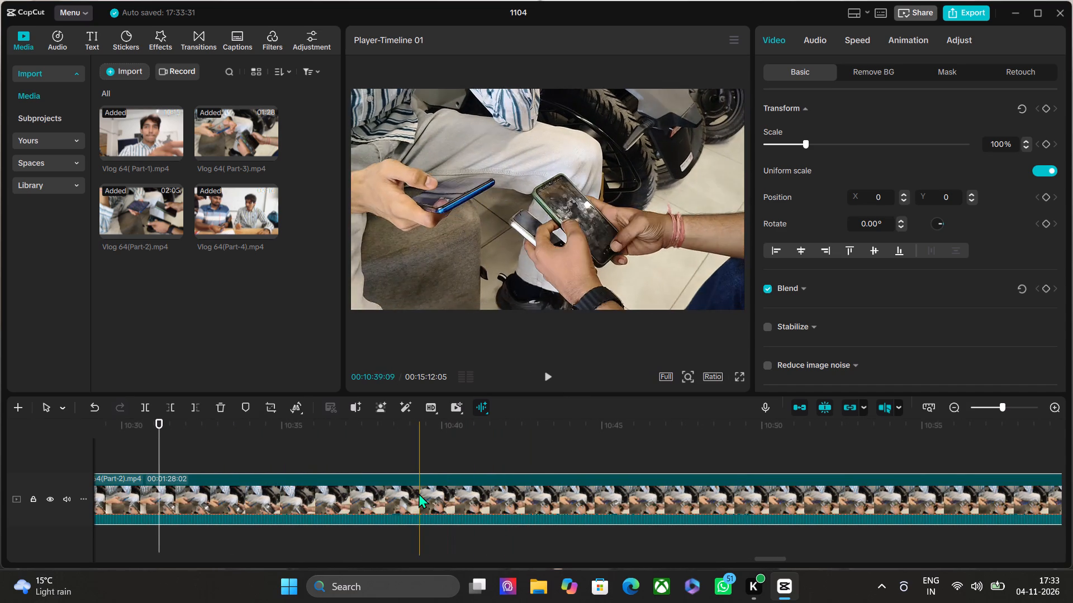
pyautogui.hscroll(-1, 582, 502)
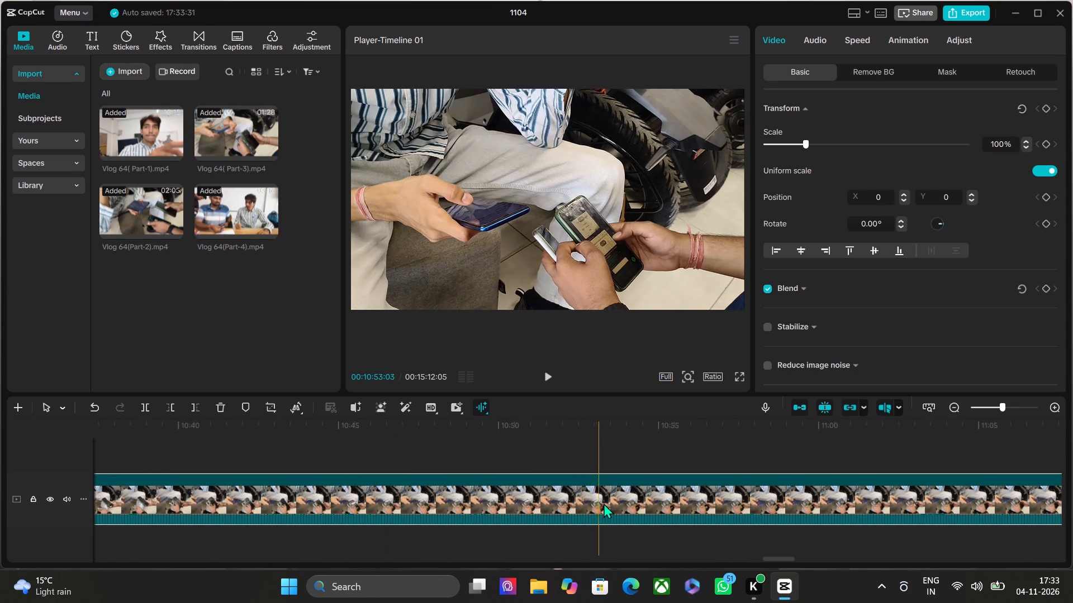
pyautogui.hscroll(-1, 744, 533)
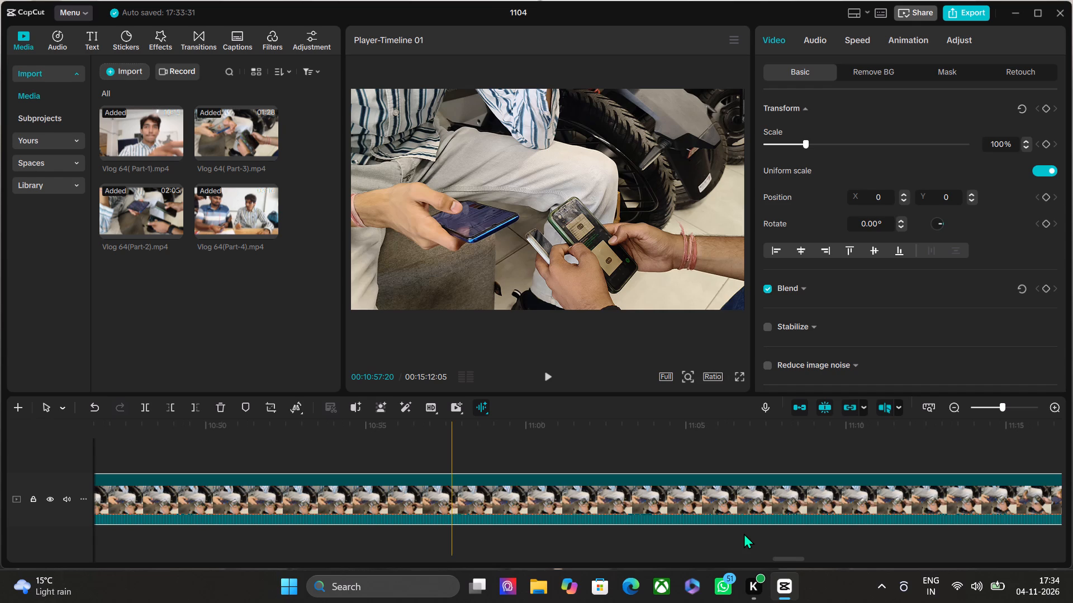
pyautogui.hscroll(-1, 749, 534)
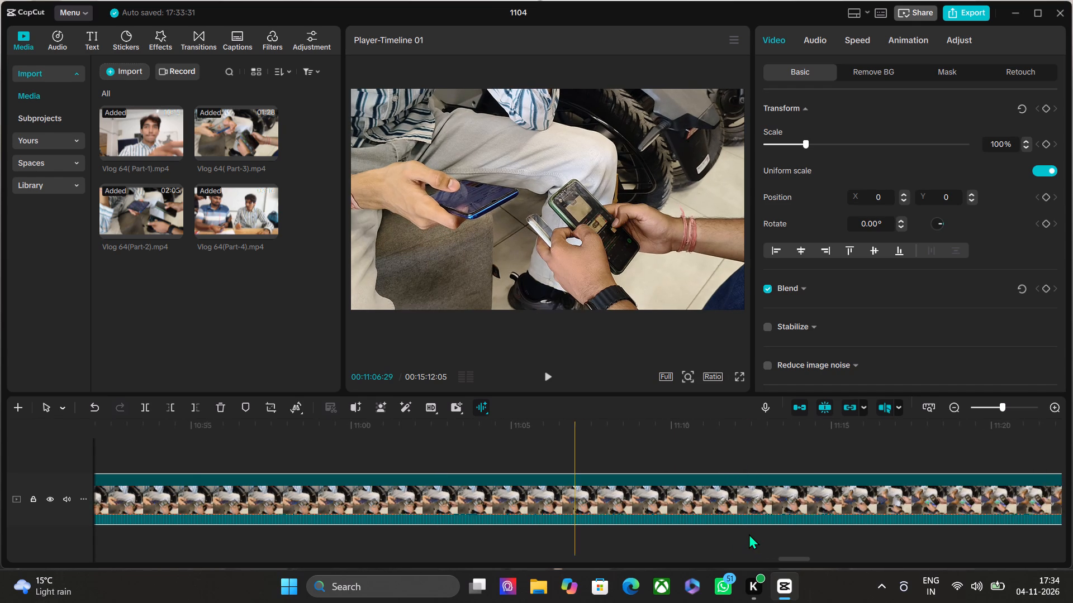
pyautogui.hscroll(-1, 732, 524)
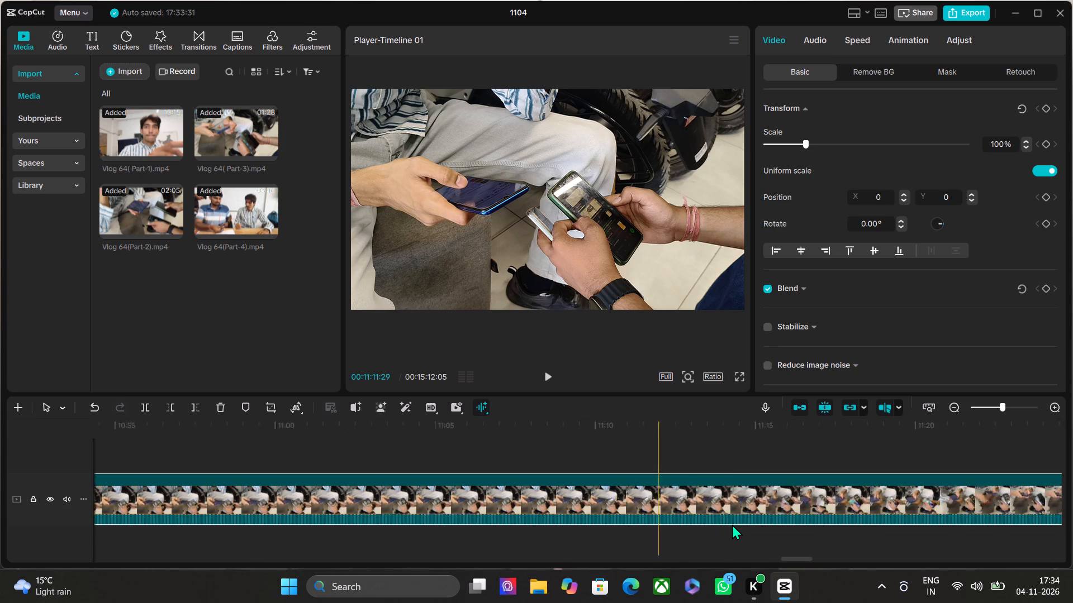
pyautogui.hscroll(-1, 732, 524)
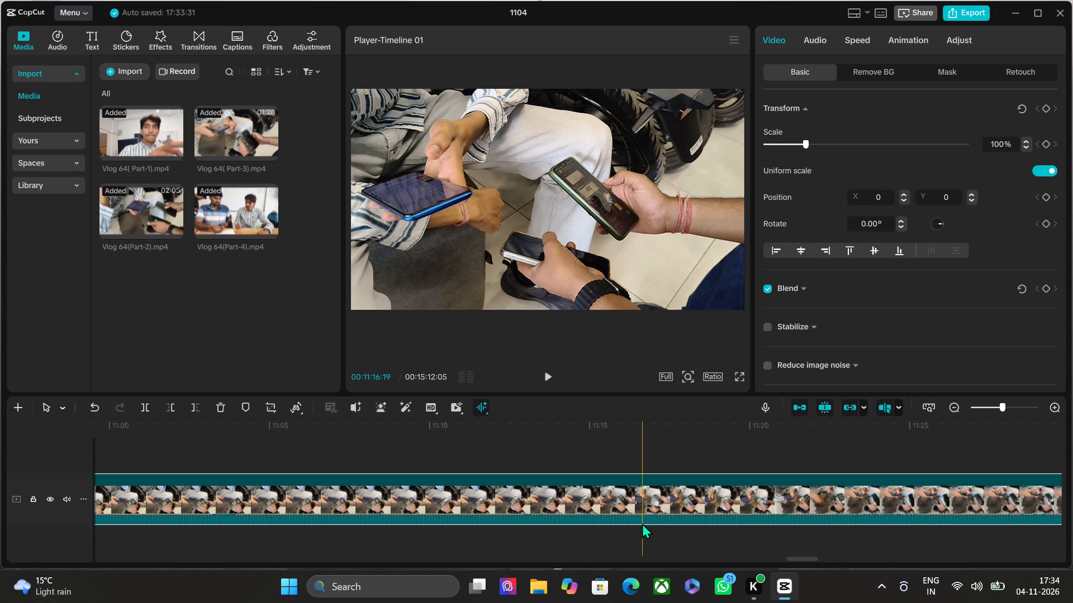
pyautogui.hotkey('ctrl', 'k')
pyautogui.click(599, 500)
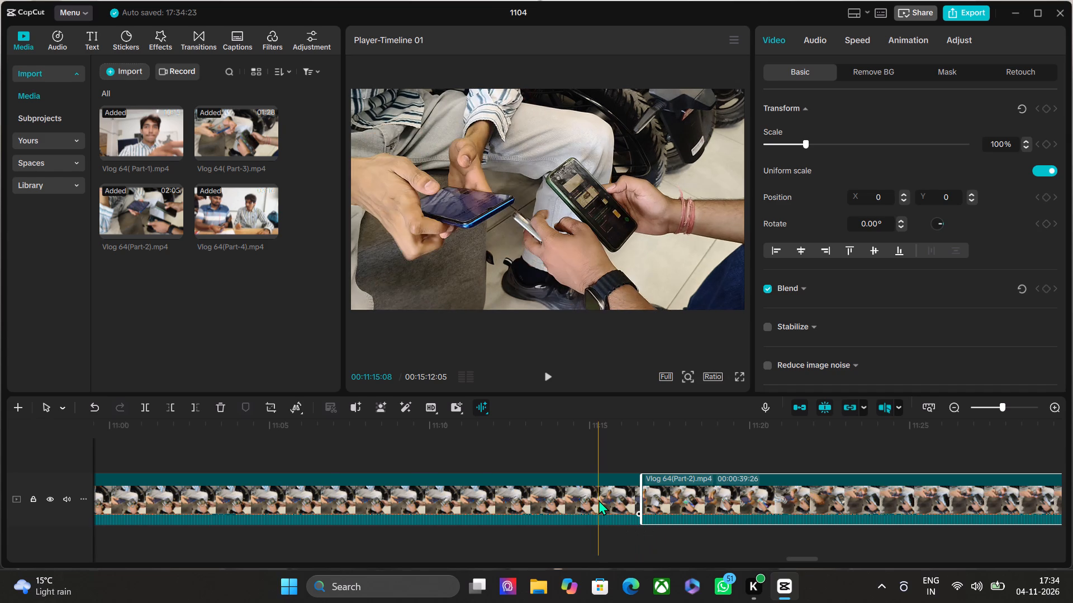
pyautogui.press('BackSpace')
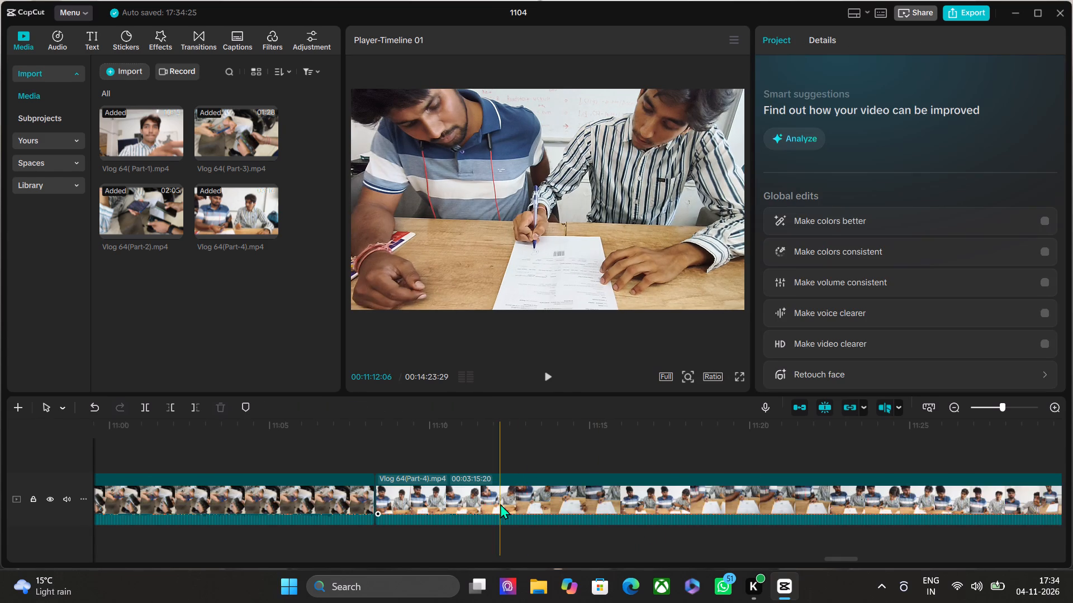
# Review the longer Part-2 segment, split it at about 00:10:46:17, and delete the section between the opening segment and the split.
pyautogui.hscroll(5, 500, 504)
pyautogui.hscroll(-1, 500, 504)
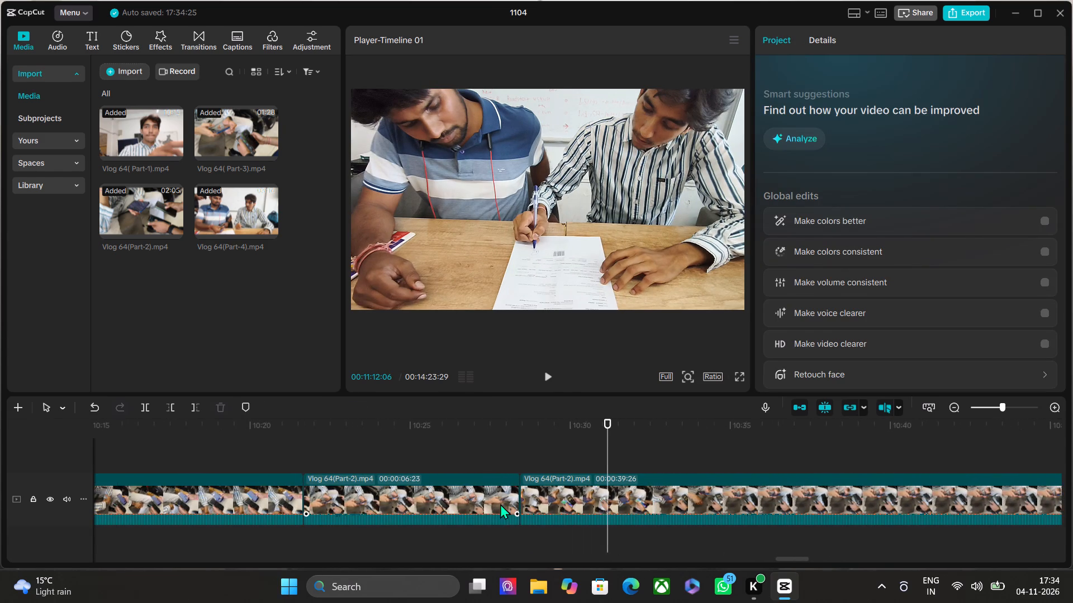
pyautogui.hscroll(-1, 500, 504)
pyautogui.press('space')
pyautogui.press('space')
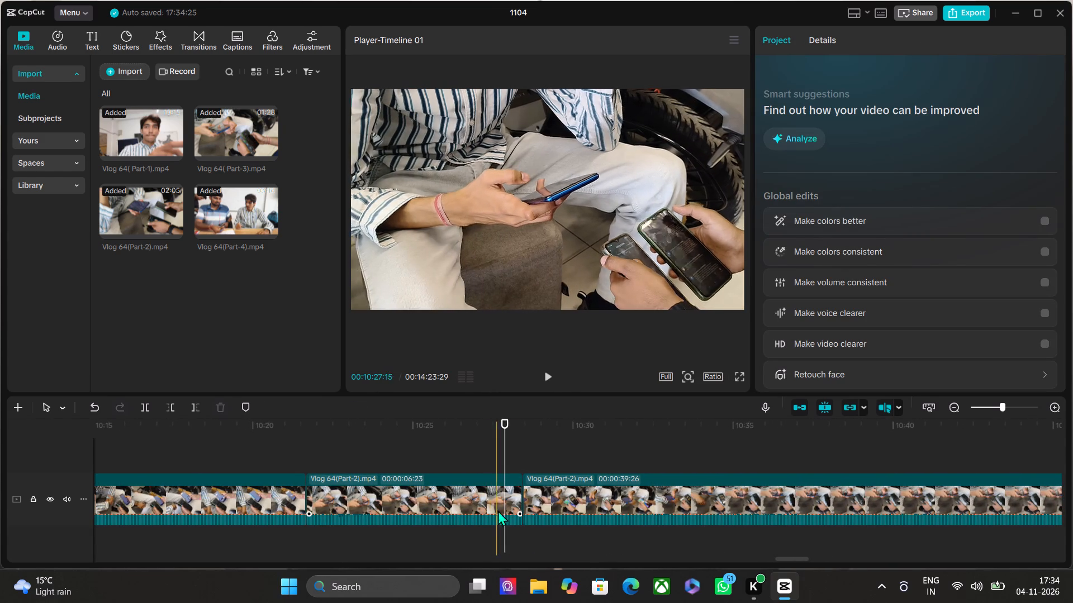
pyautogui.hscroll(-1, 590, 506)
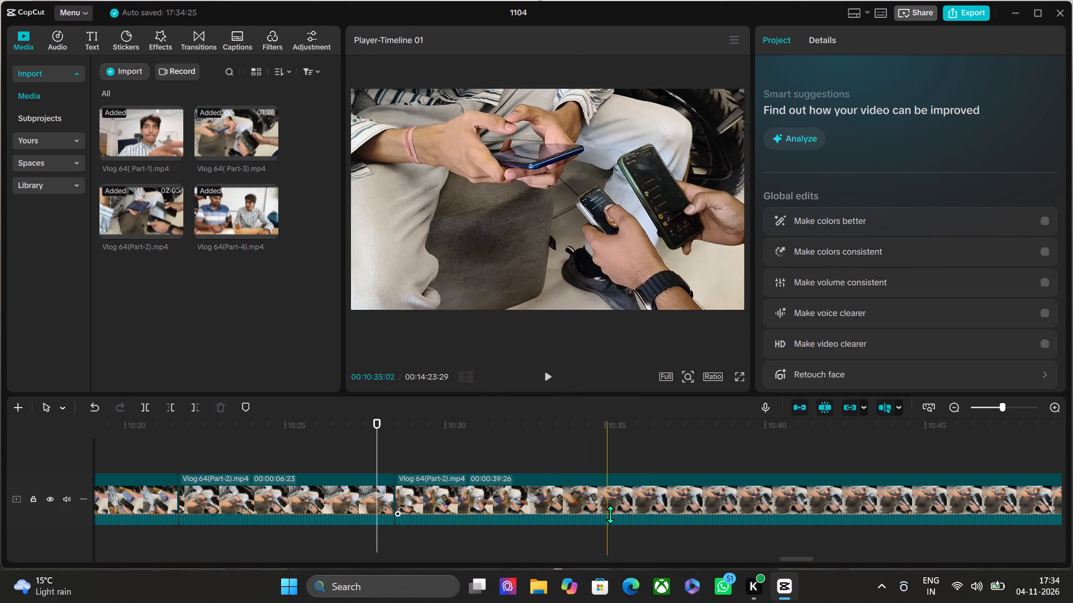
pyautogui.hscroll(-1, 633, 512)
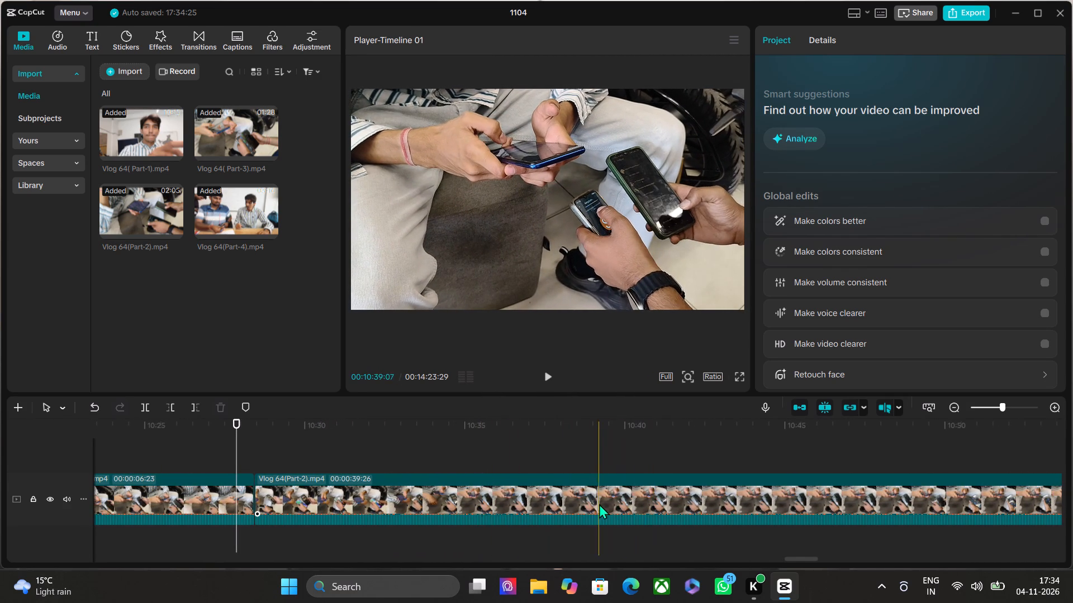
pyautogui.hscroll(-1, 573, 501)
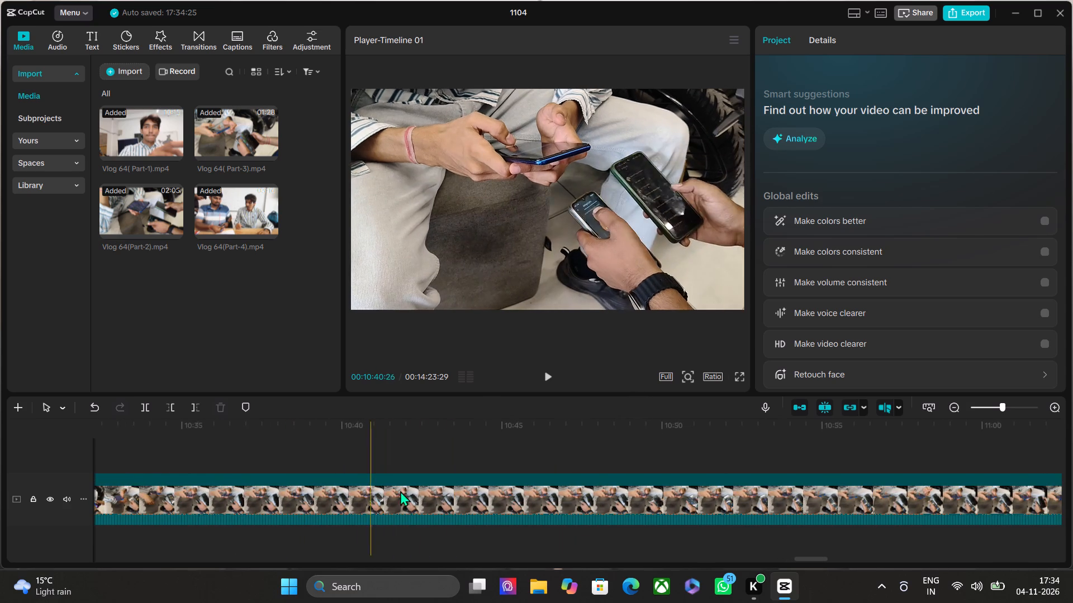
pyautogui.hscroll(-1, 634, 497)
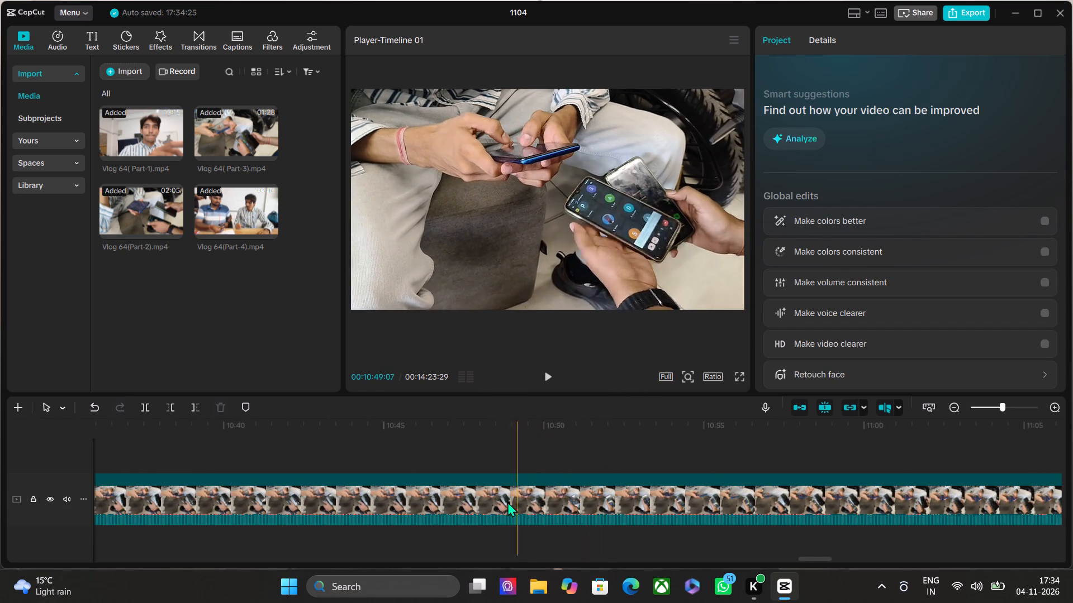
pyautogui.click(435, 493)
pyautogui.hotkey('ctrl', 'k')
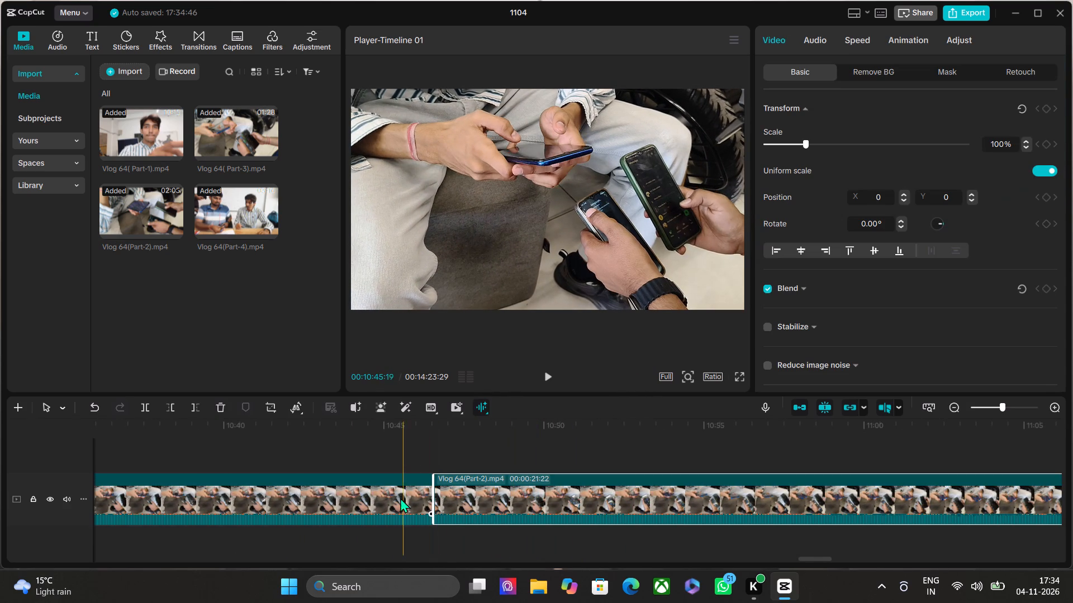
pyautogui.click(397, 499)
pyautogui.press('BackSpace')
# Split the opening Part-2 segment at 00:10:26:01 and delete its tail, so the segment lasts 00:00:04:11.
pyautogui.hscroll(1, 397, 499)
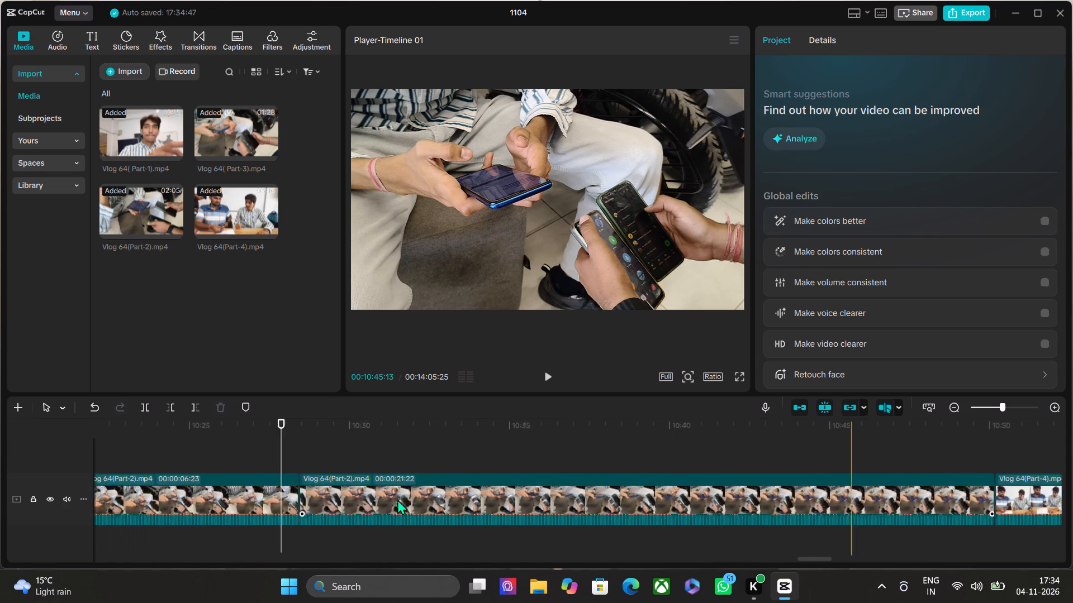
pyautogui.hscroll(1, 397, 499)
pyautogui.hscroll(-1, 458, 509)
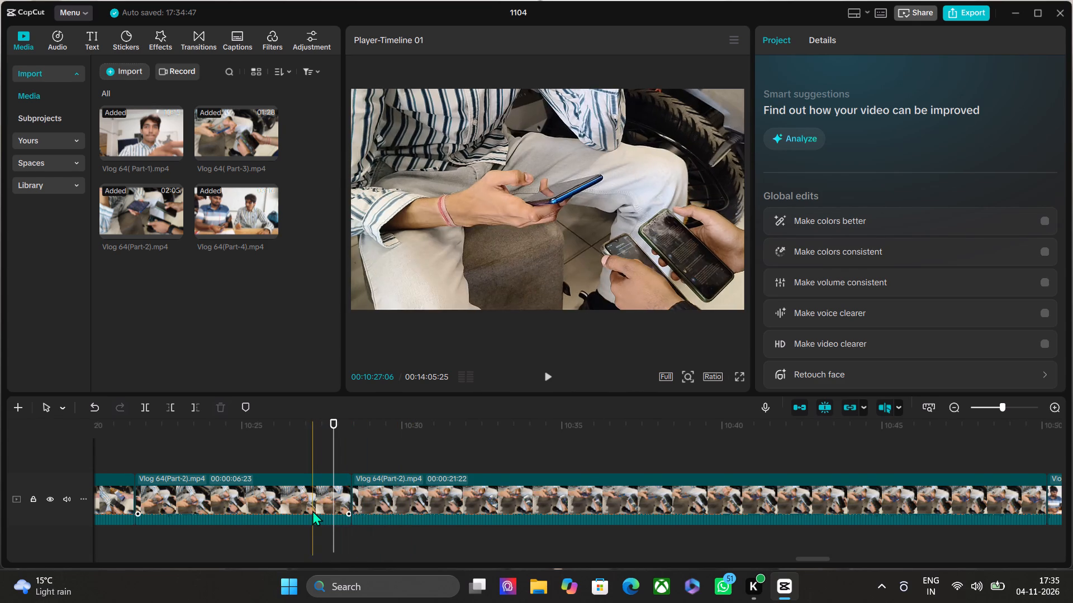
pyautogui.click(274, 501)
pyautogui.hotkey('ctrl', 'k')
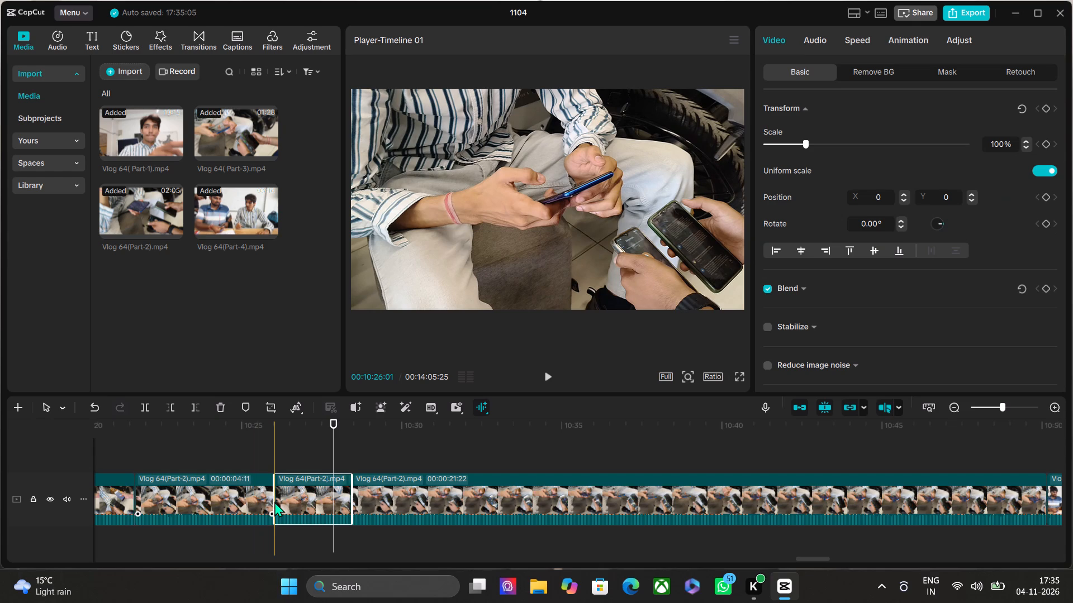
pyautogui.press('BackSpace')
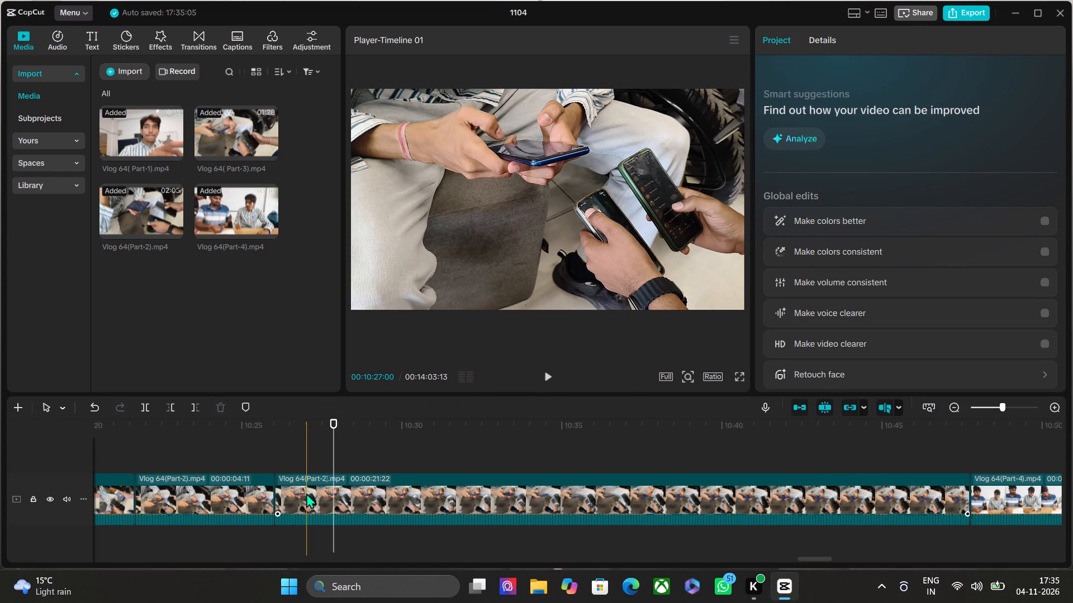
# Preview the remaining Part-2 segment before Part-4, playing it to about 00:10:37:28 to judge which footage is useful.
pyautogui.click(307, 494)
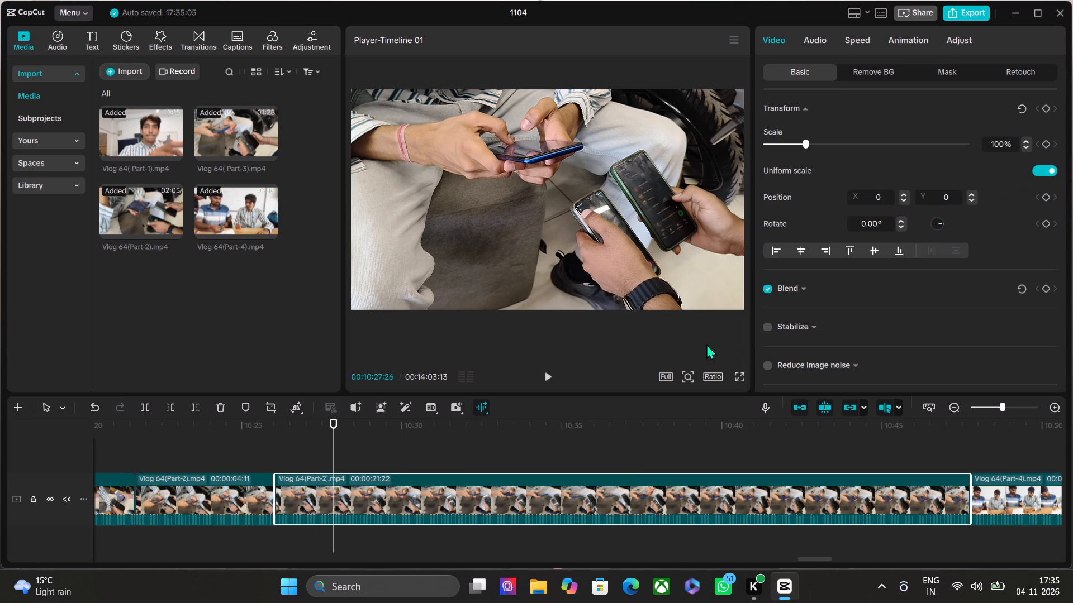
pyautogui.click(738, 376)
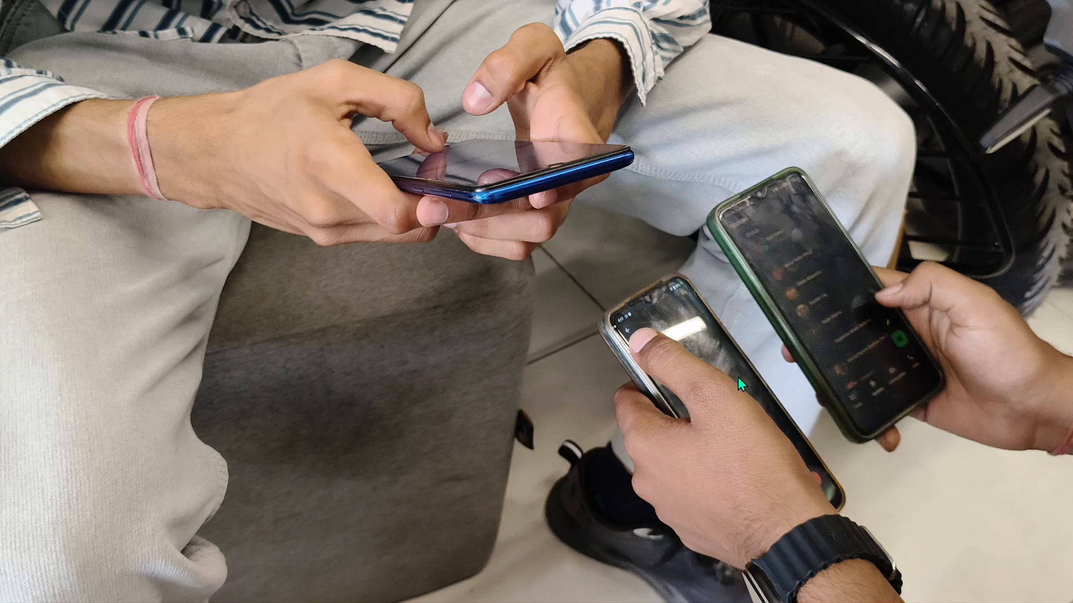
pyautogui.click(809, 376)
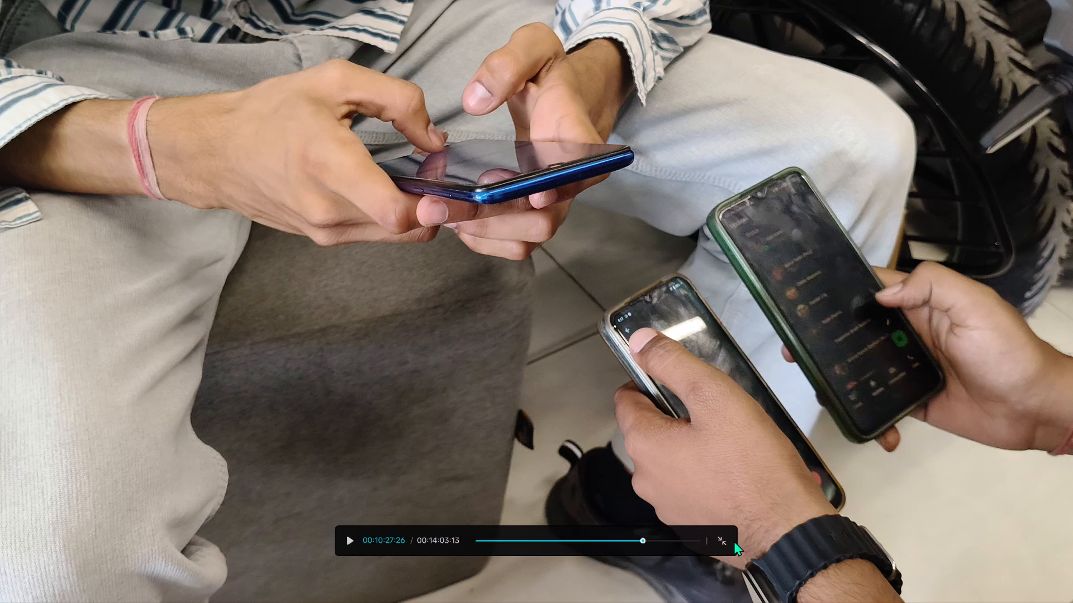
pyautogui.click(722, 542)
pyautogui.press('space')
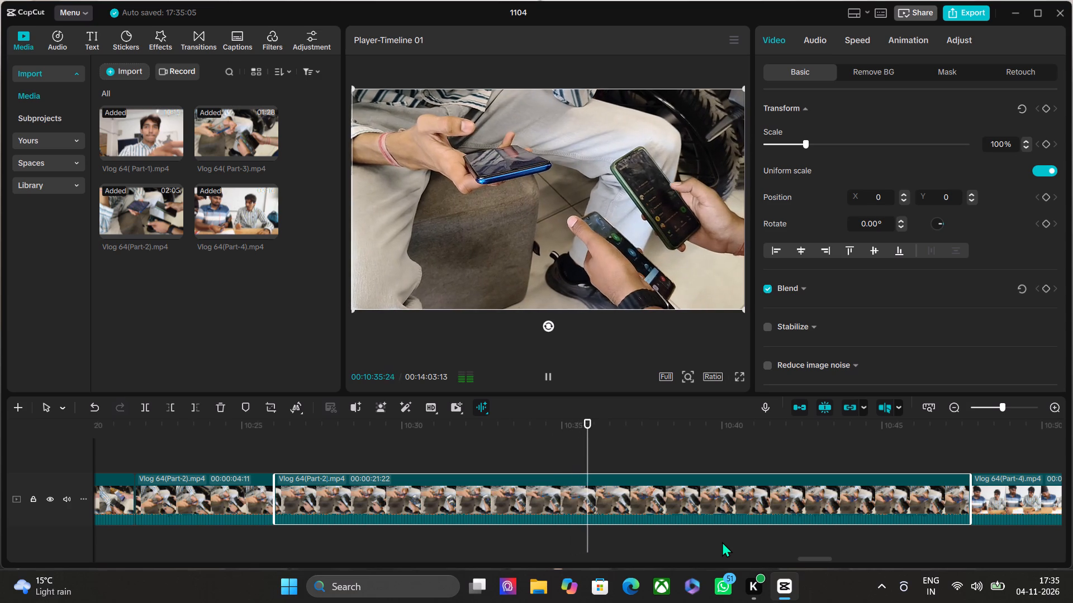
pyautogui.press('space')
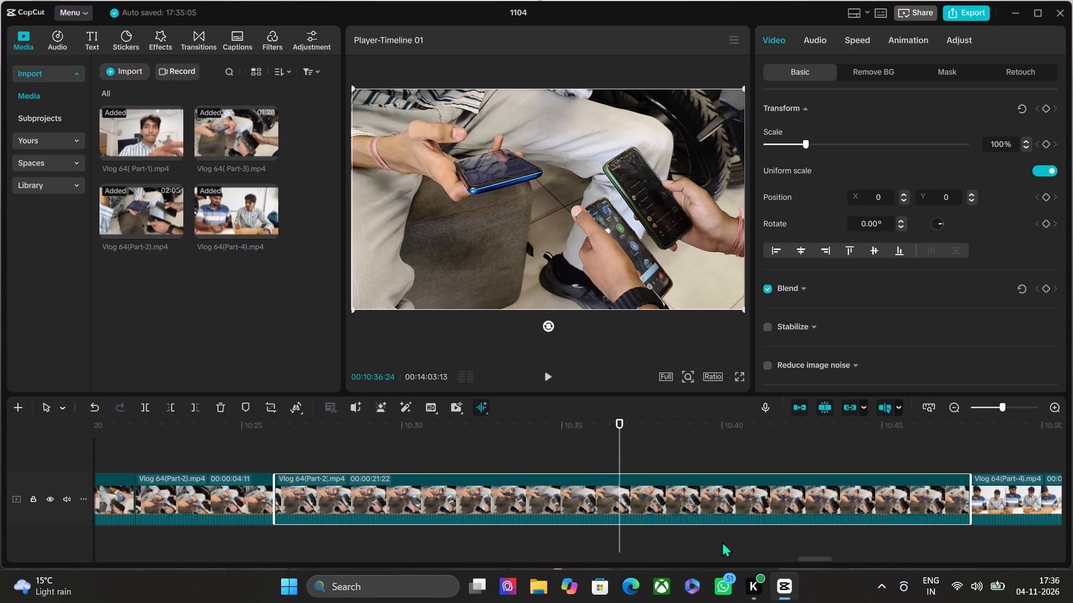
pyautogui.press('space')
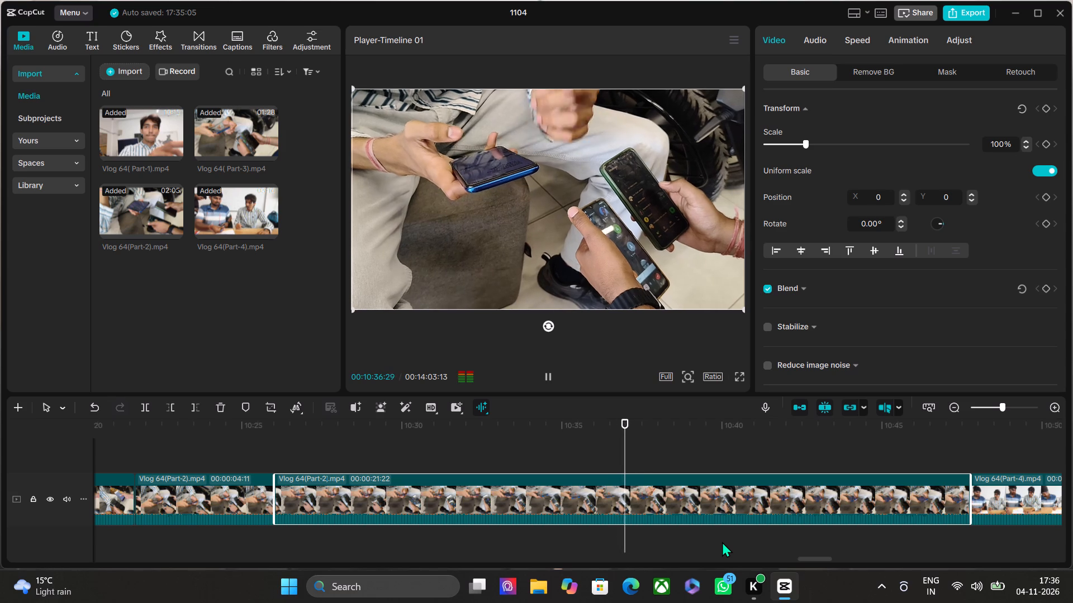
pyautogui.press('space')
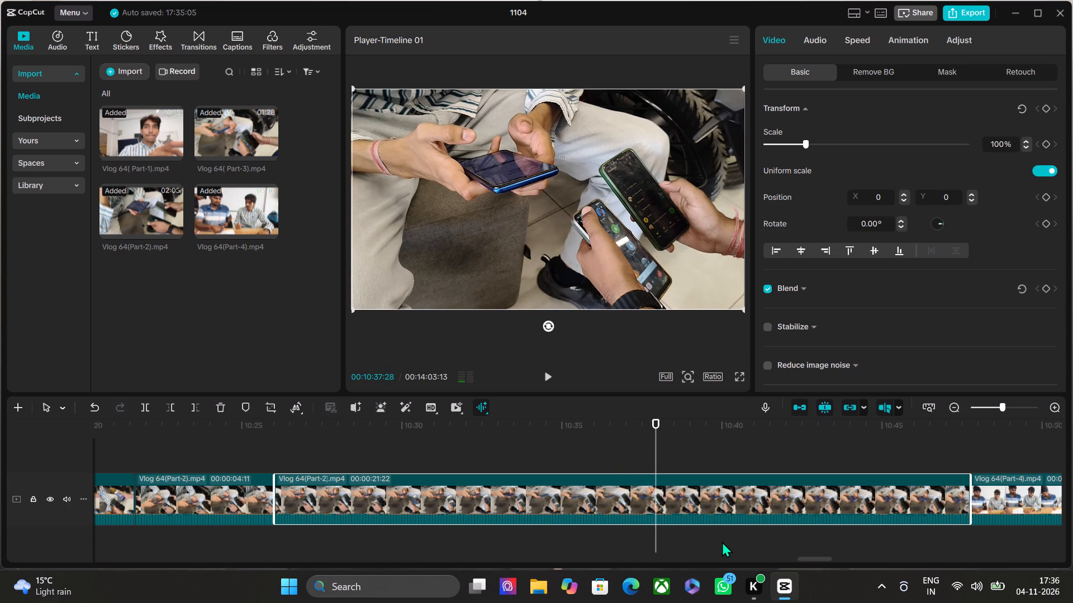
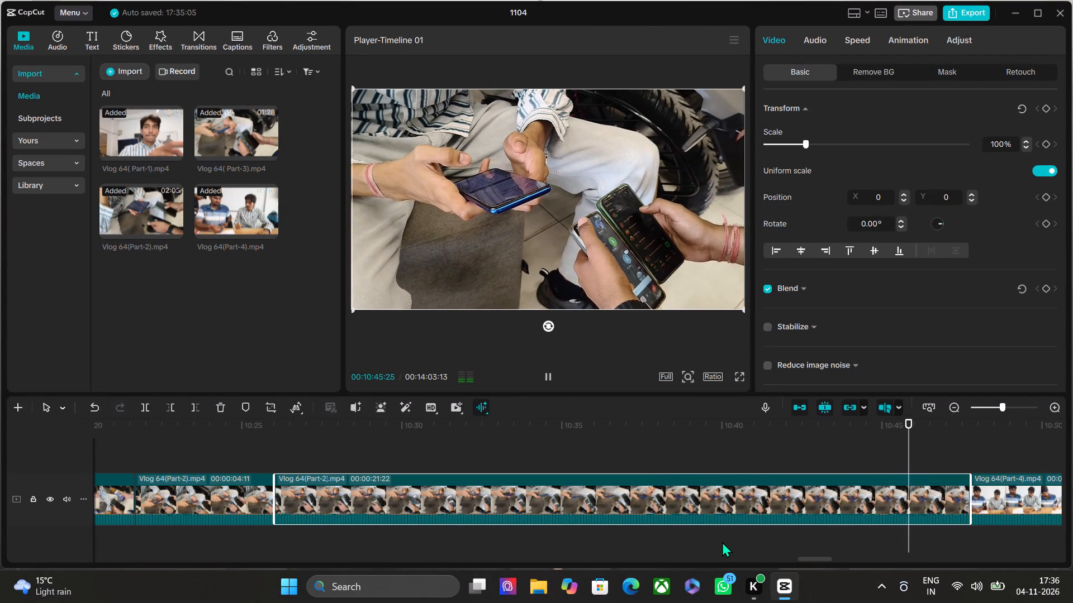
# Split the last Part-2 segment before Part-4 at 00:10:32:03 and delete its tail, so the segment lasts 00:00:06:02.
pyautogui.press('space')
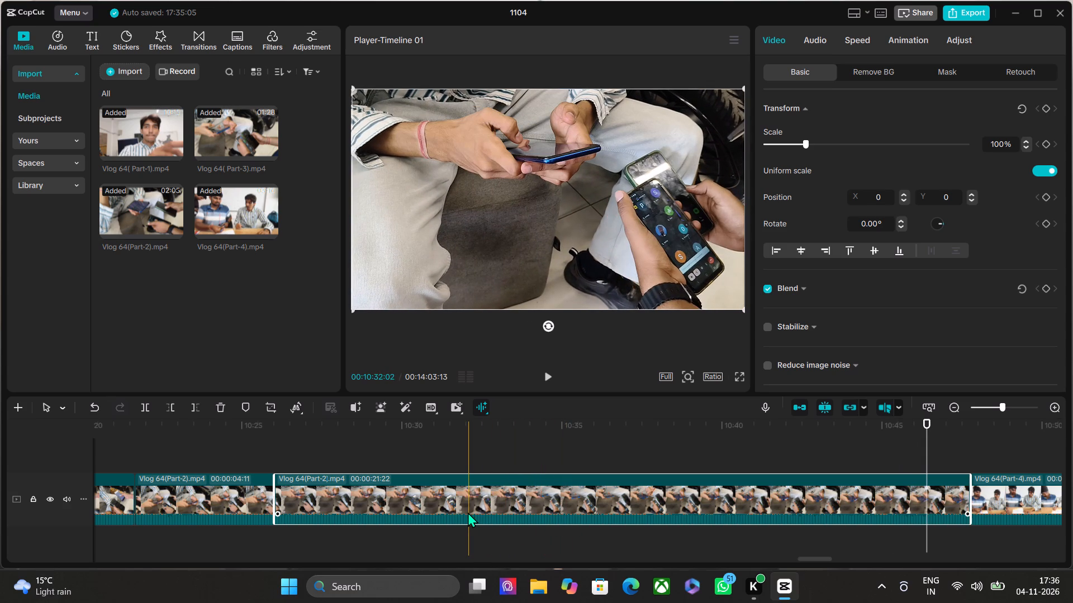
pyautogui.hotkey('ctrl', 'k')
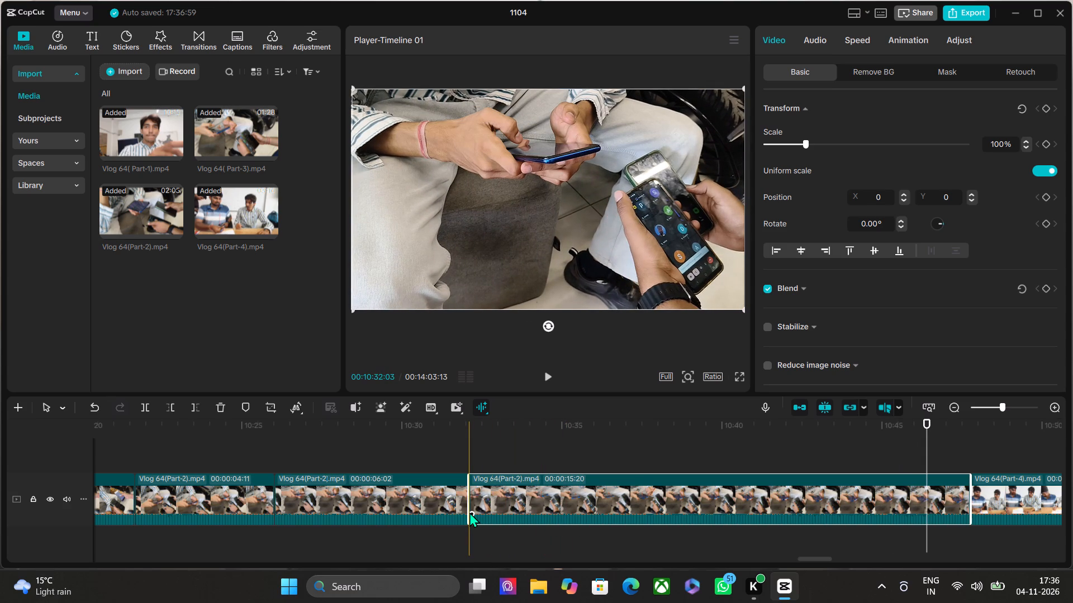
pyautogui.press('BackSpace')
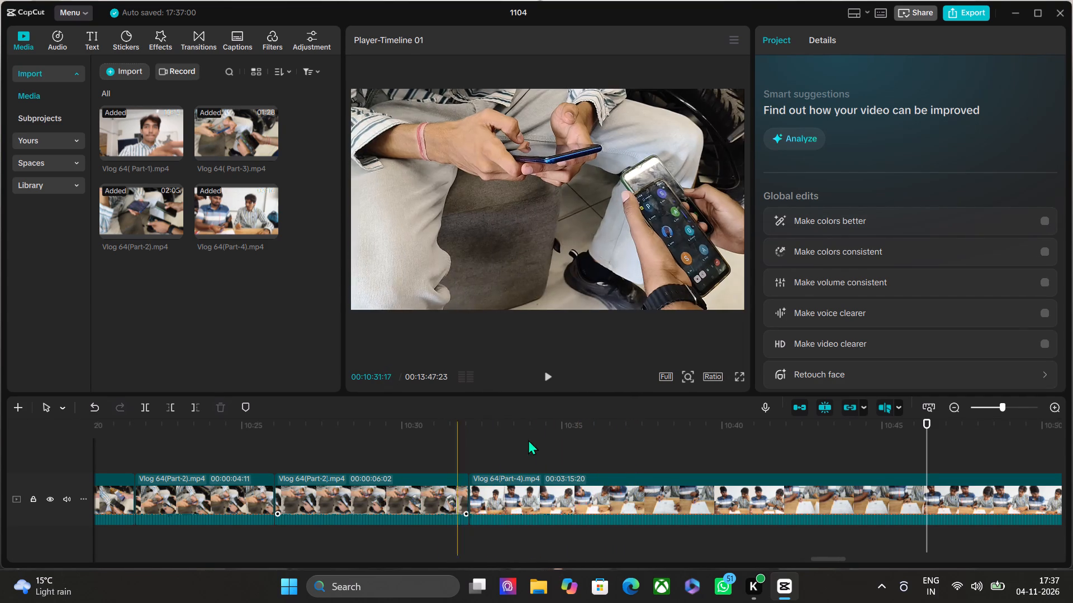
# Review the cut from Part-2 into Part-4 in full-screen preview, playing from 00:10:31:11 to about 00:10:50:26.
pyautogui.click(446, 454)
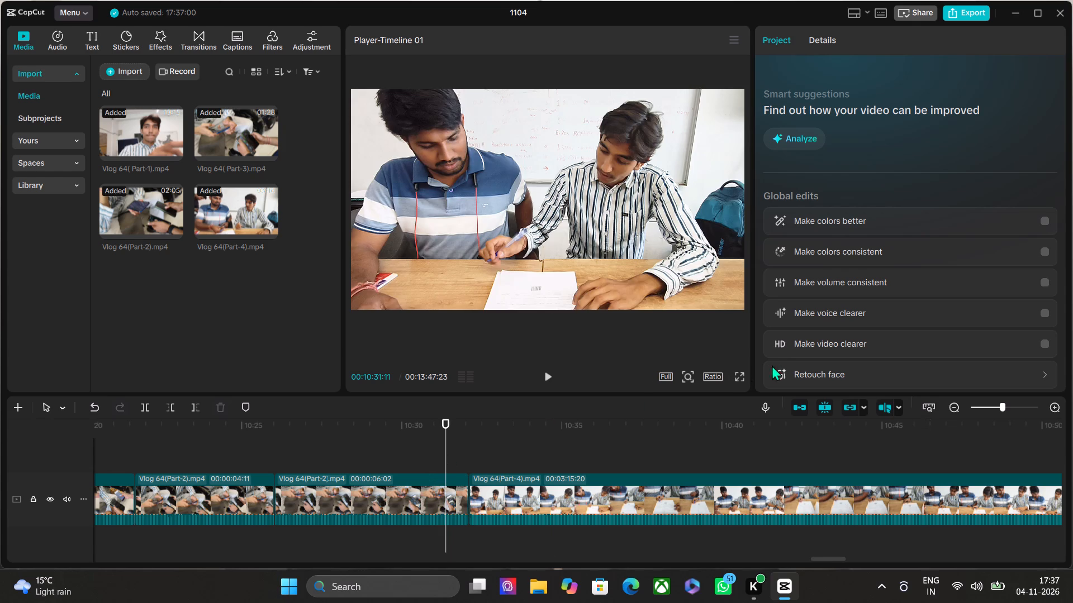
pyautogui.click(743, 373)
pyautogui.press('space')
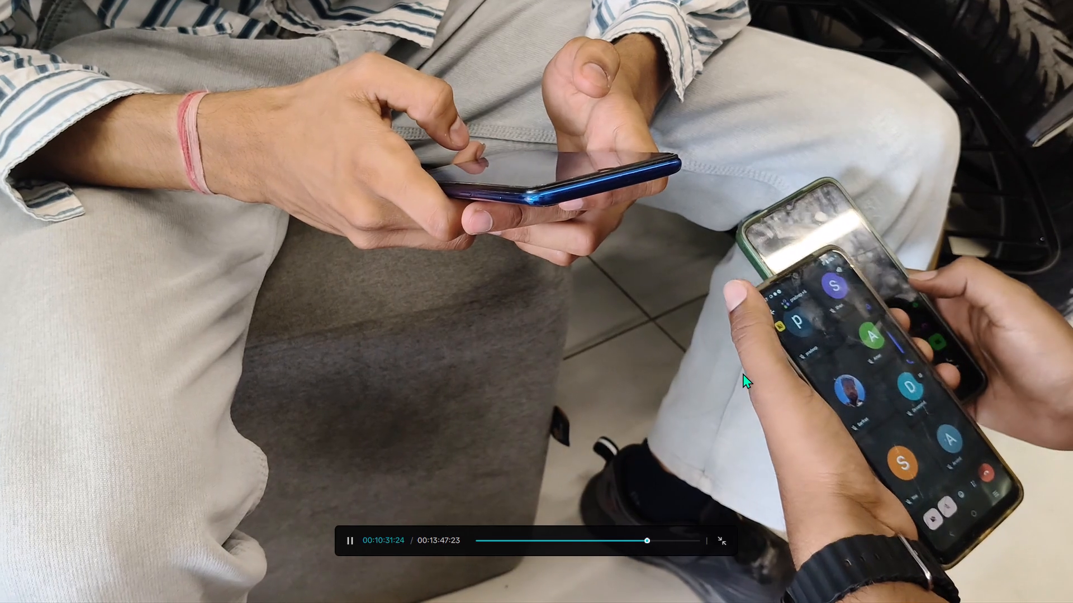
pyautogui.press('space')
pyautogui.press('space')
pyautogui.press('space')
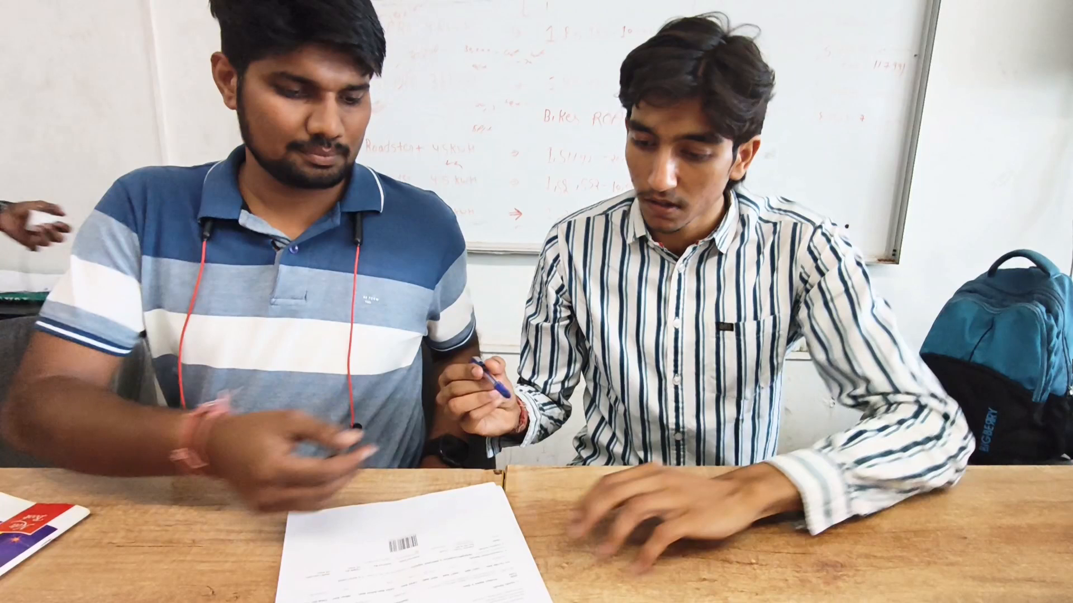
pyautogui.press('space')
pyautogui.press('space')
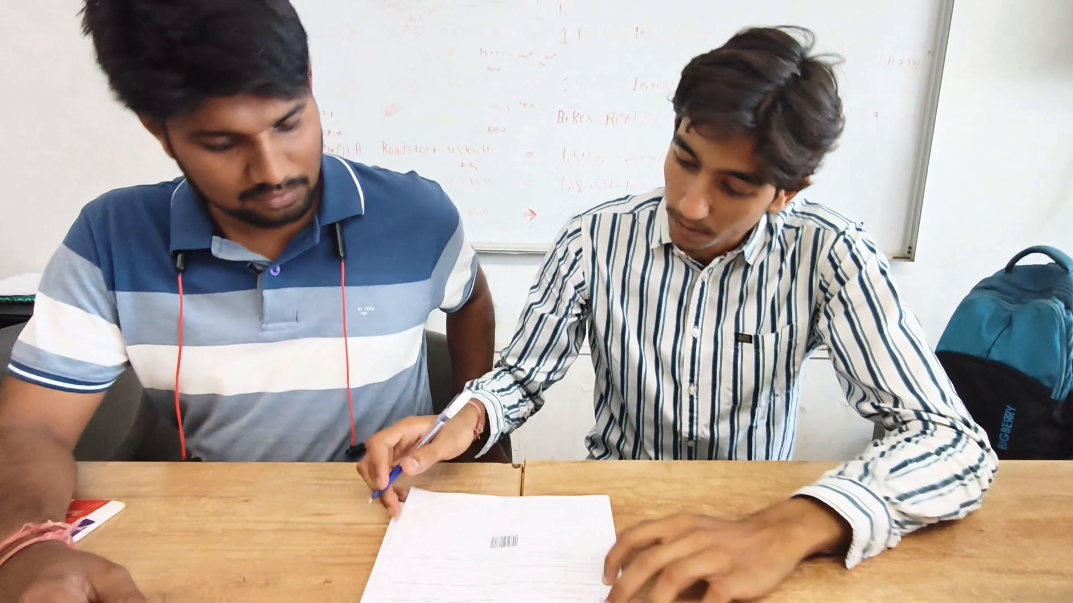
pyautogui.press('space')
pyautogui.press('space')
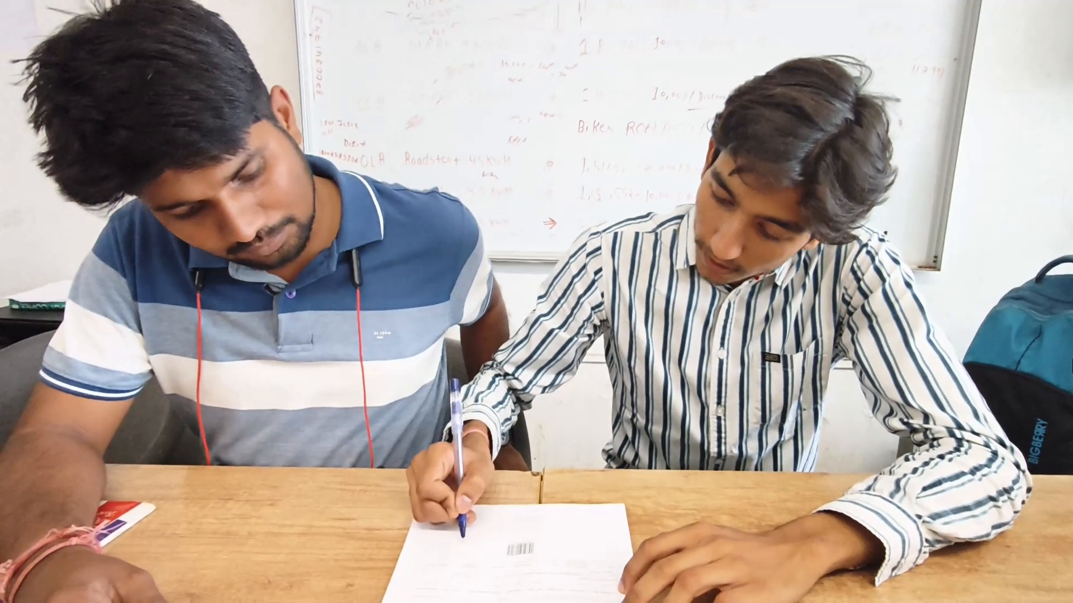
pyautogui.press('space')
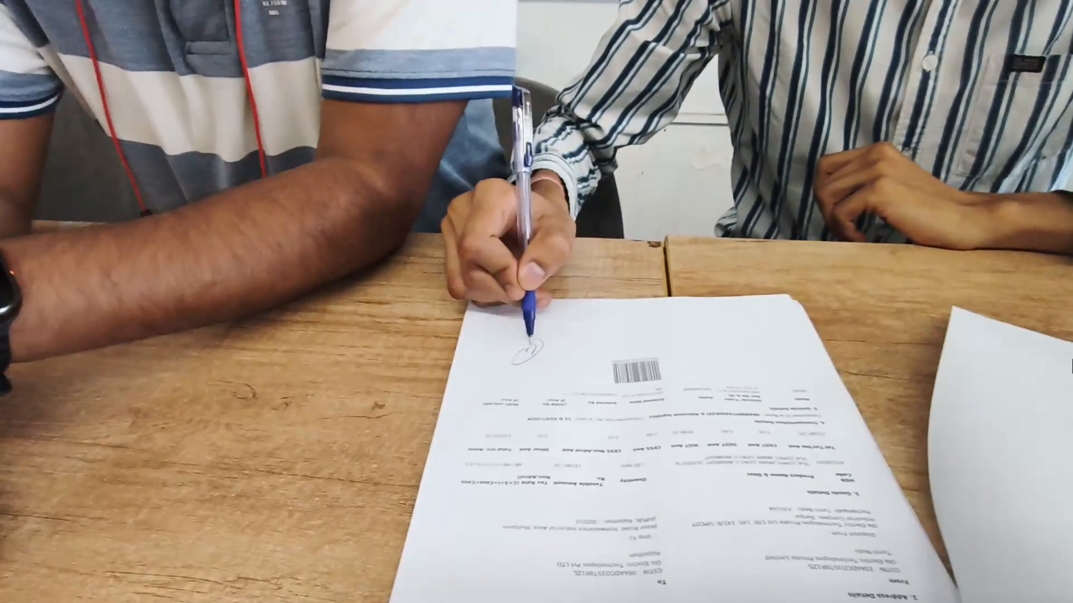
pyautogui.press('space')
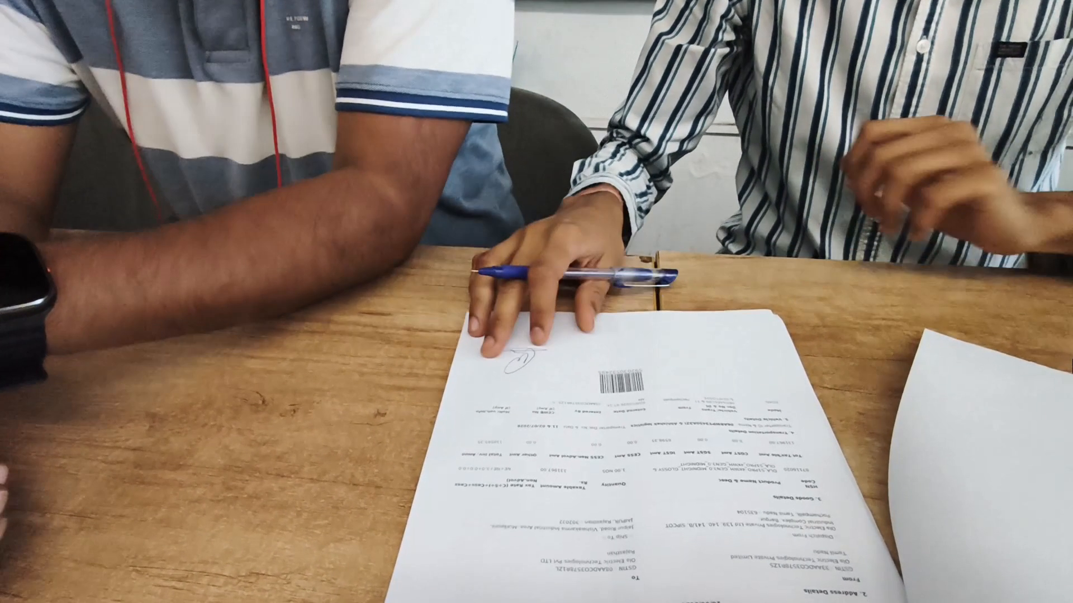
pyautogui.press('space')
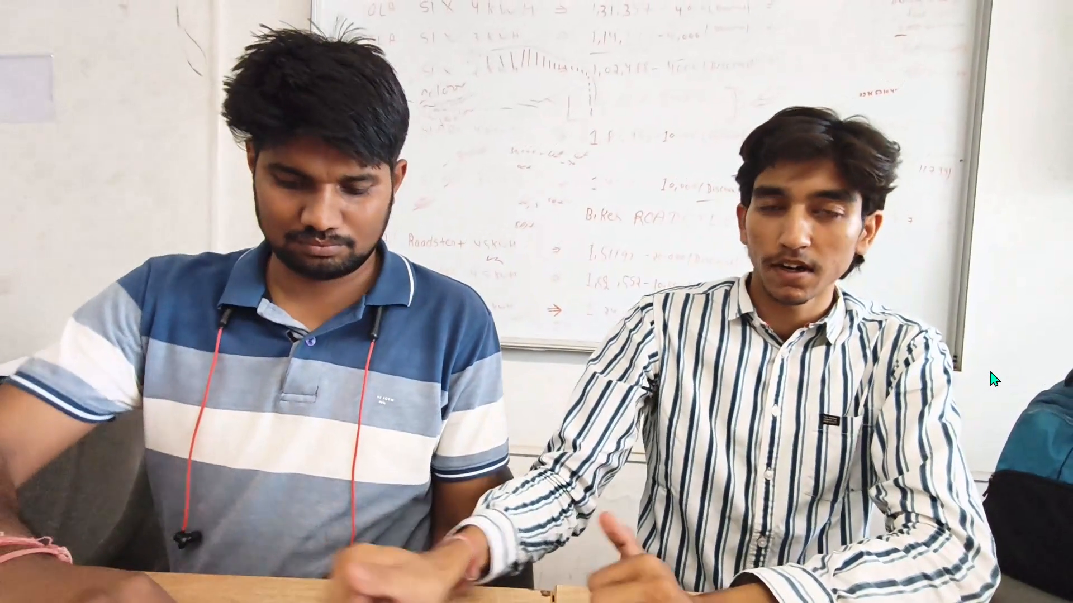
pyautogui.press('space')
pyautogui.click(882, 469)
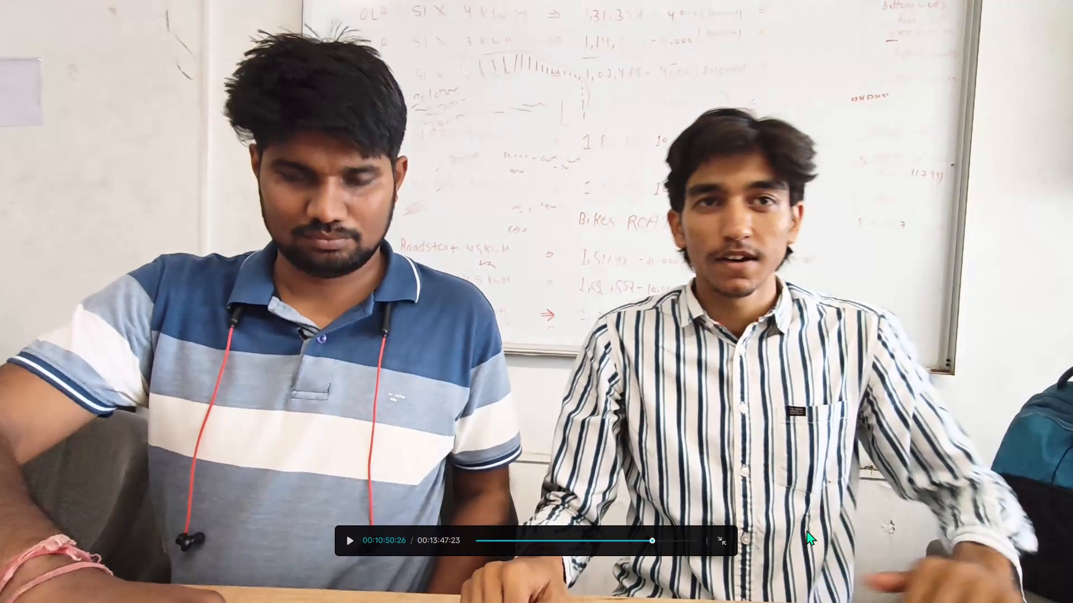
pyautogui.click(724, 538)
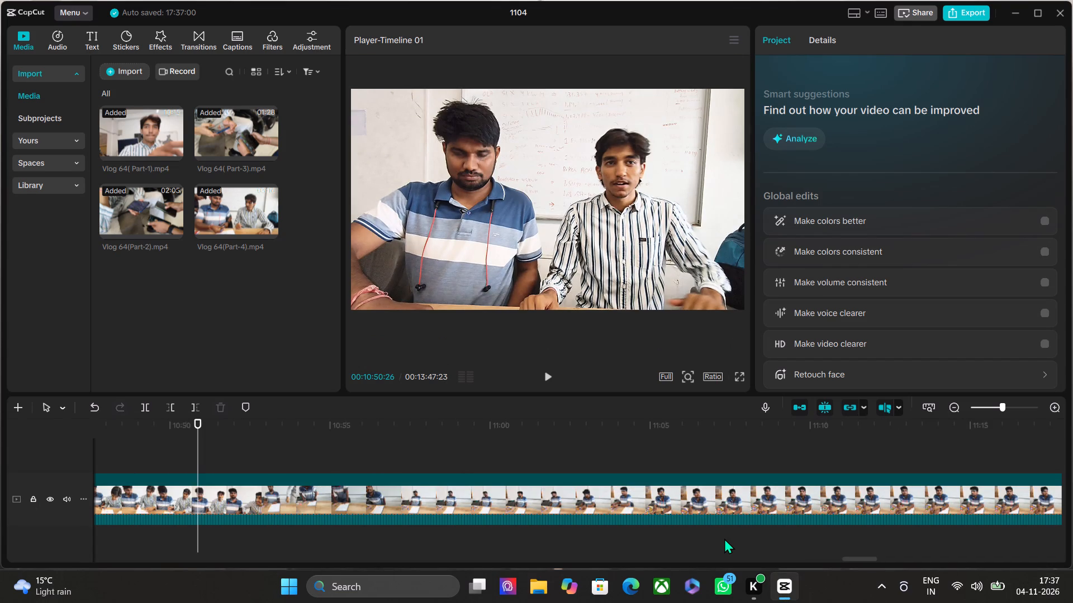
# Split Part-4 at 00:10:50:02 and 00:10:52:07, and delete the short section between the two splits.
pyautogui.press('space')
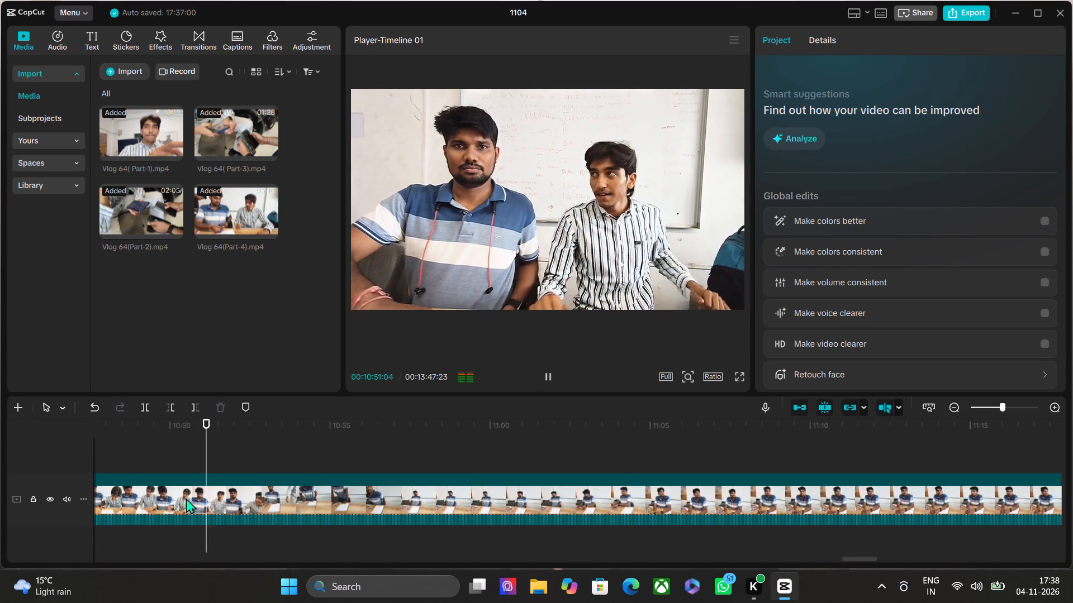
pyautogui.press('space')
pyautogui.hscroll(1, 186, 498)
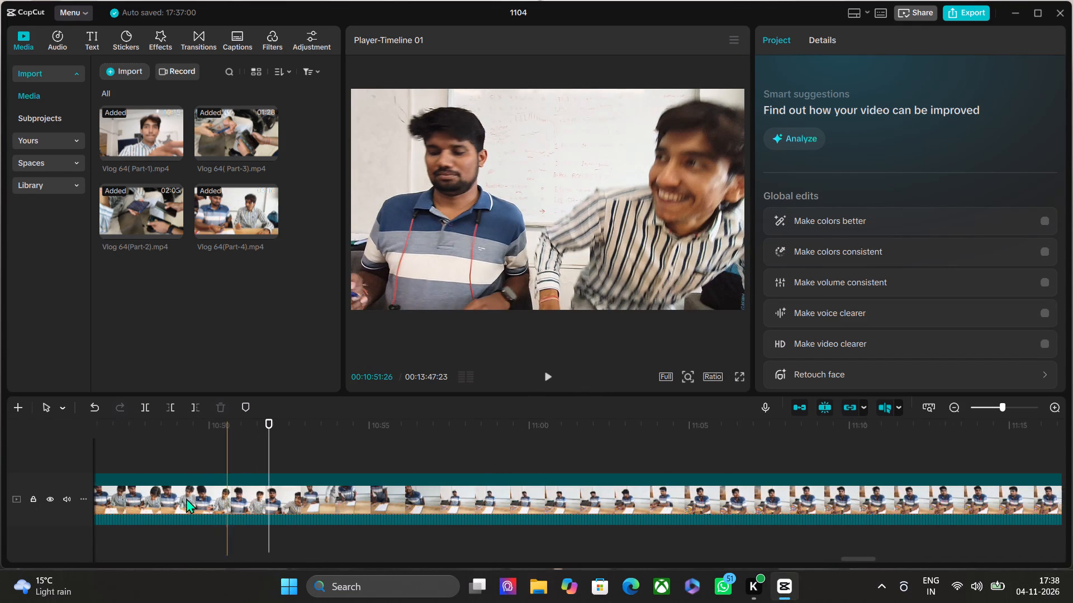
pyautogui.hscroll(1, 186, 498)
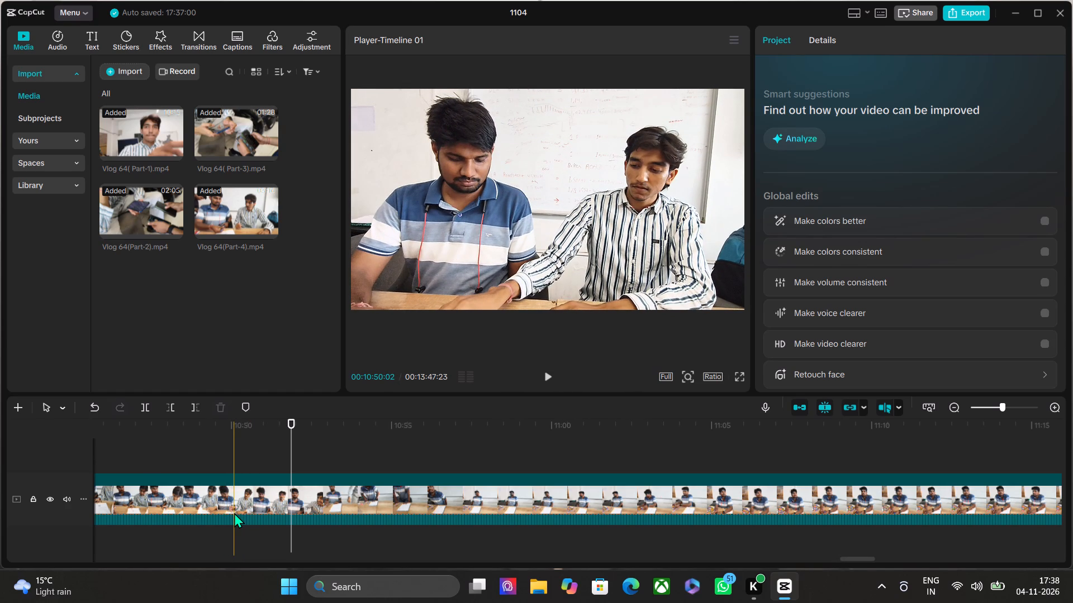
pyautogui.hotkey('ctrl', 'k')
pyautogui.press('space')
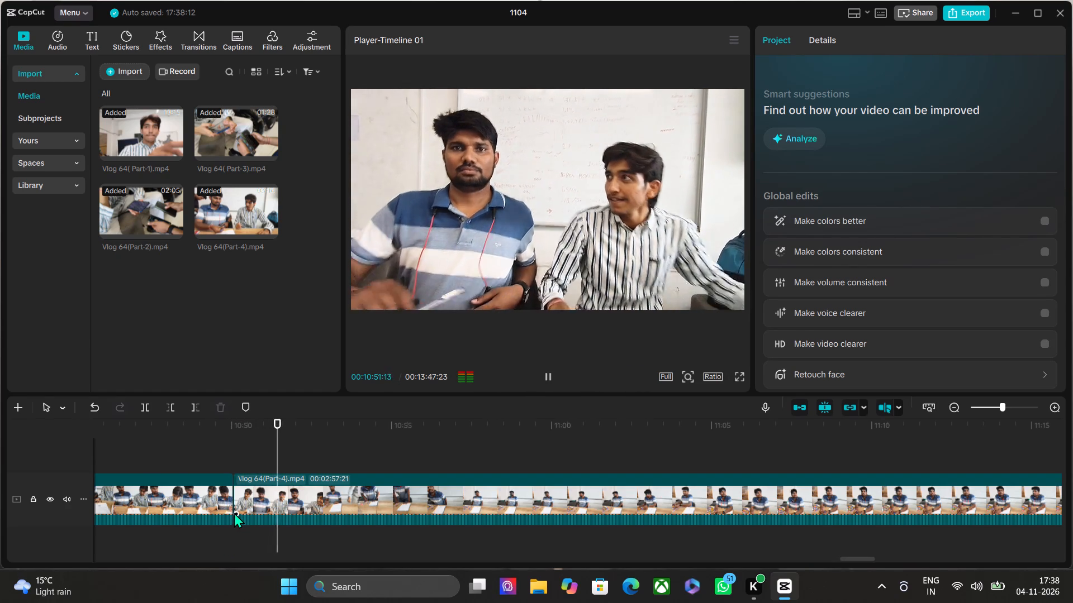
pyautogui.press('space')
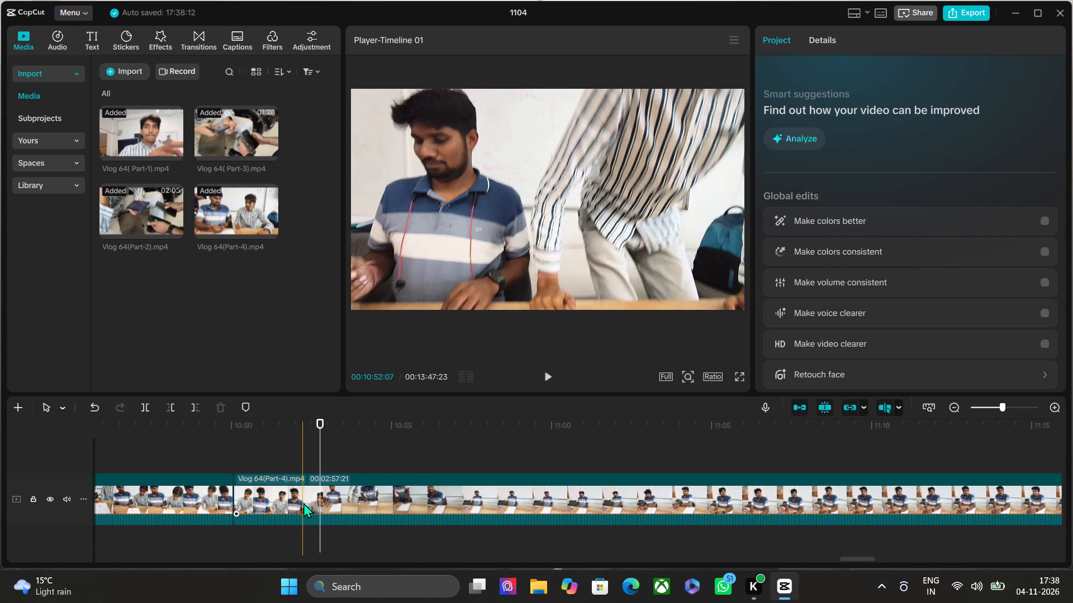
pyautogui.hotkey('ctrl', 'k')
pyautogui.click(260, 506)
pyautogui.press('BackSpace')
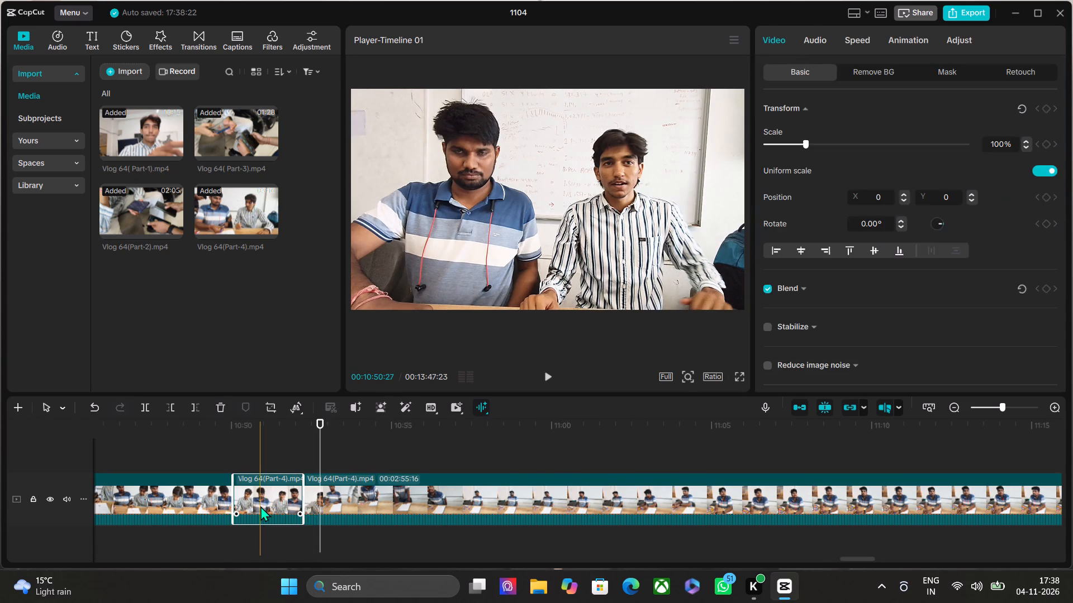
# Review Part-4 past the 00:10:50:02 cut, split it at 00:11:07:04, and delete the section between the cut and the split.
pyautogui.press('space')
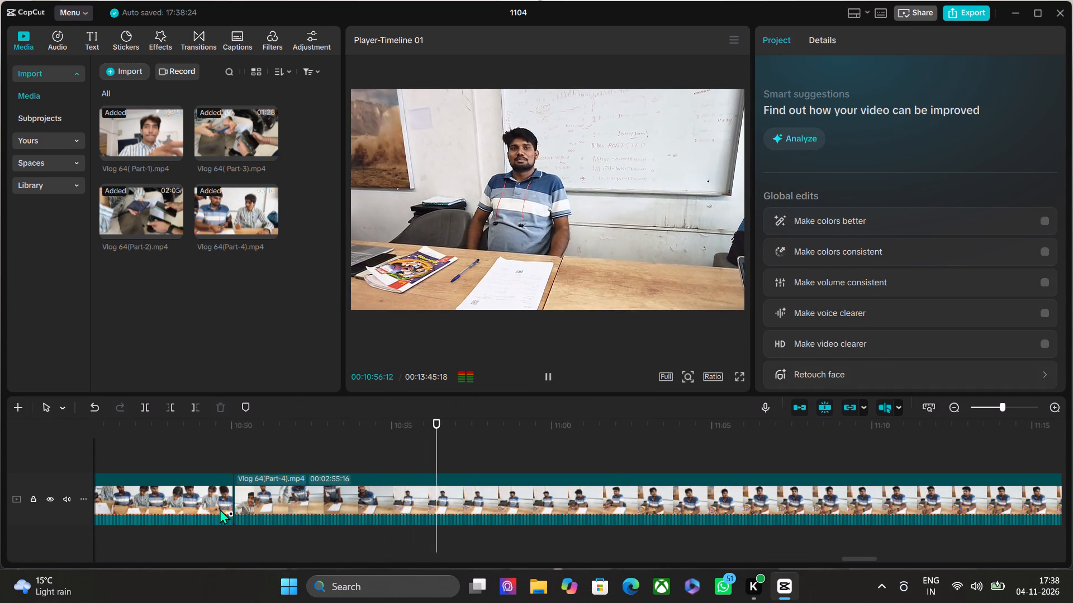
pyautogui.press('space')
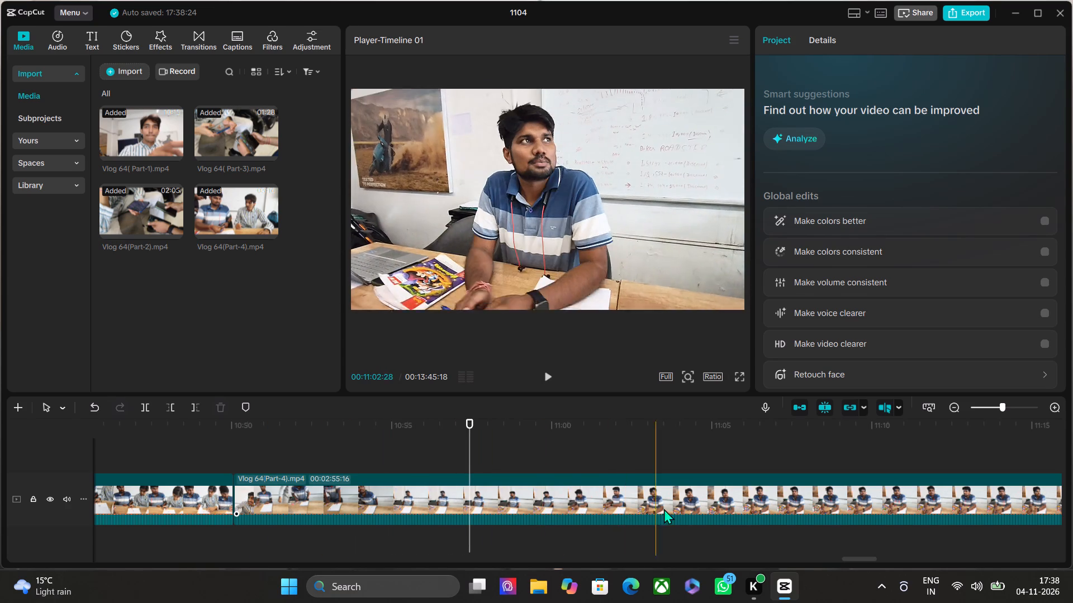
pyautogui.press('space')
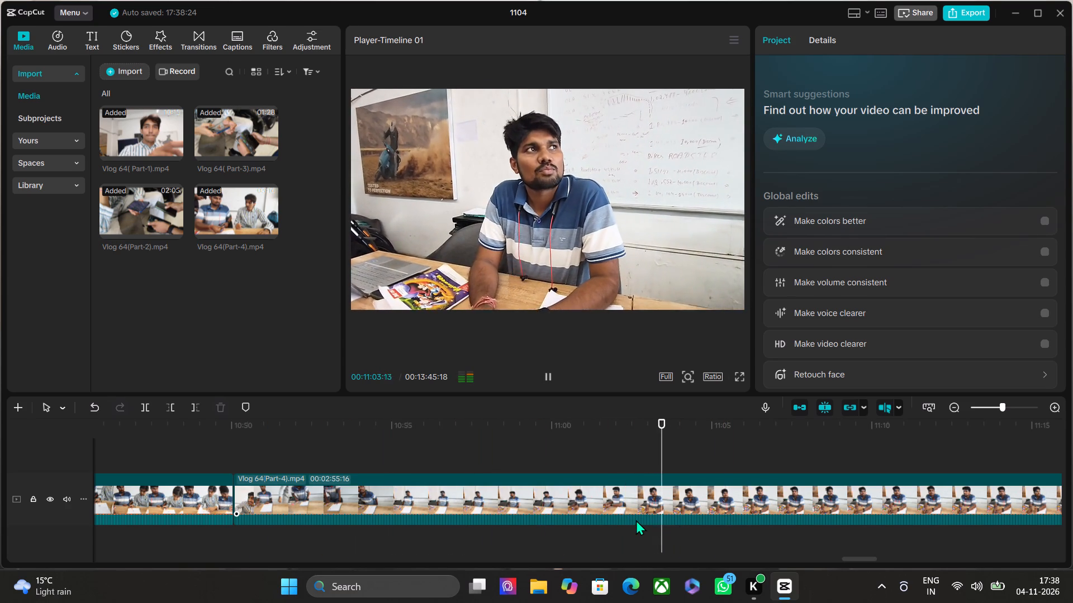
pyautogui.press('space')
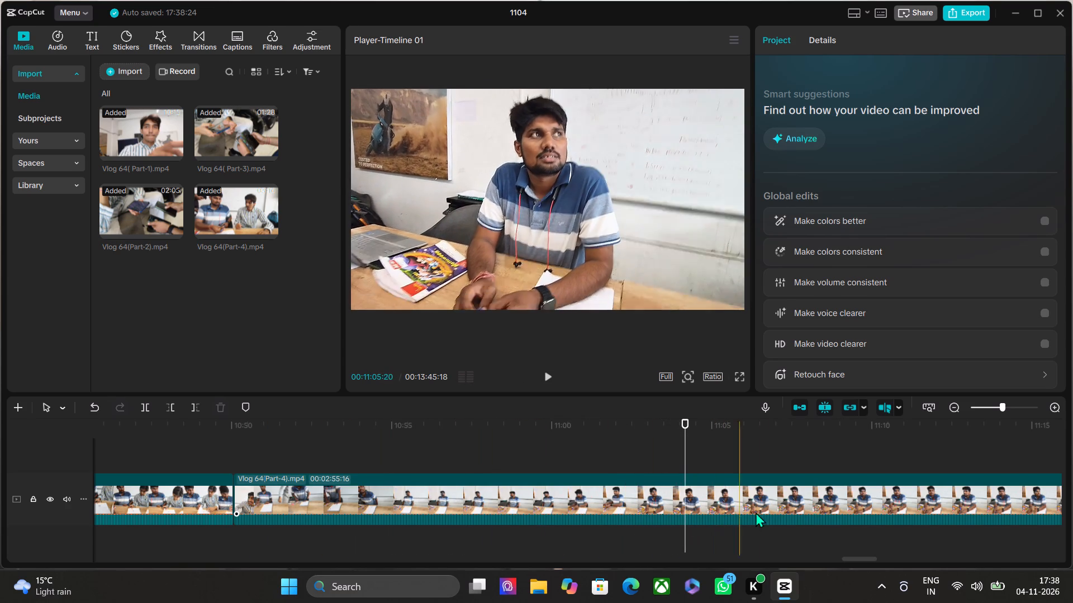
pyautogui.press('space')
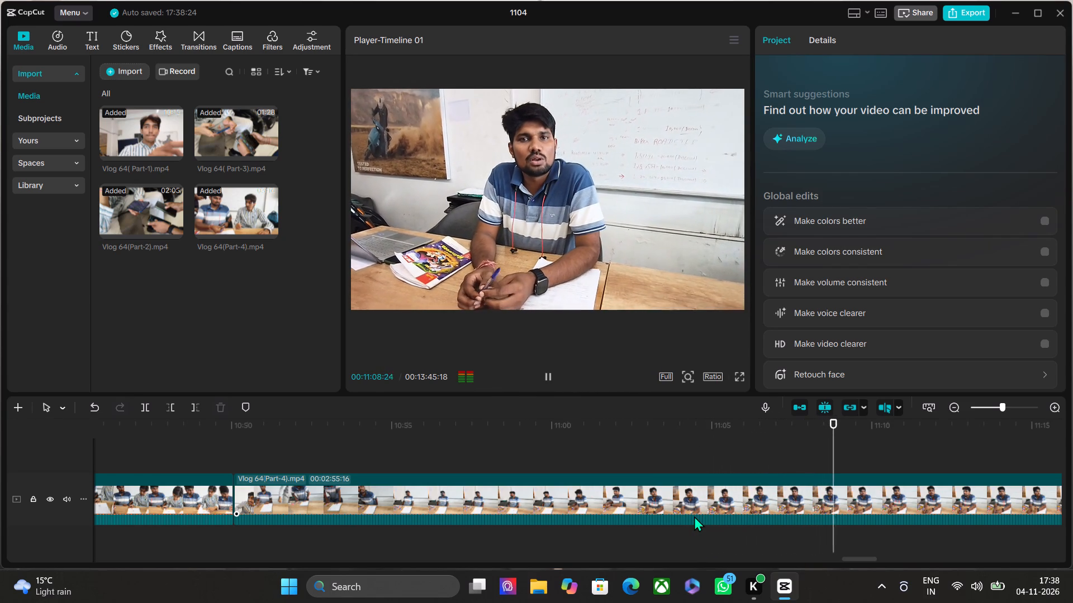
pyautogui.press('space')
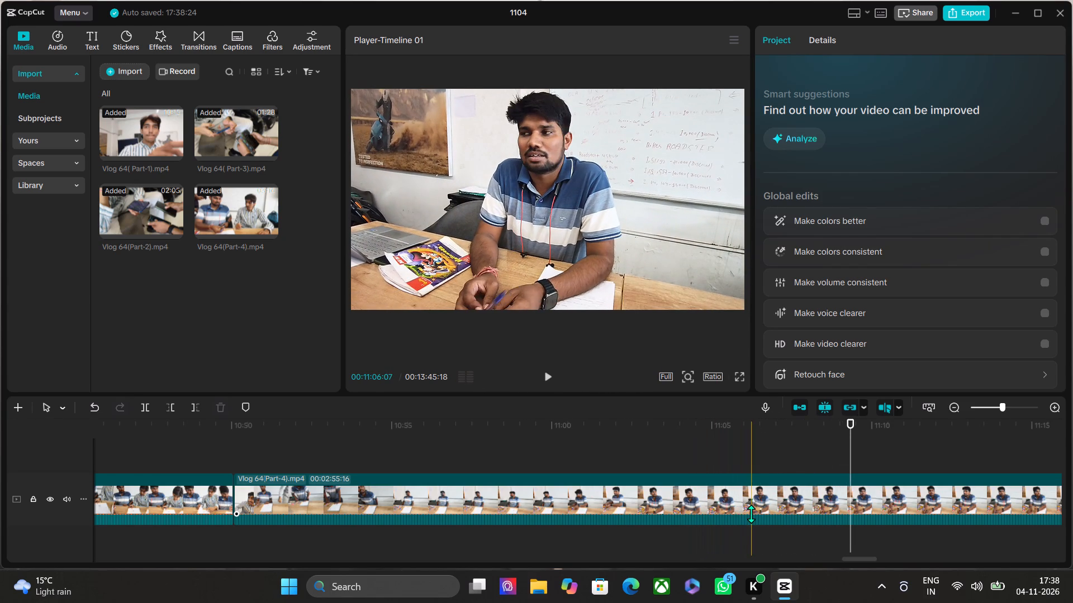
pyautogui.click(780, 509)
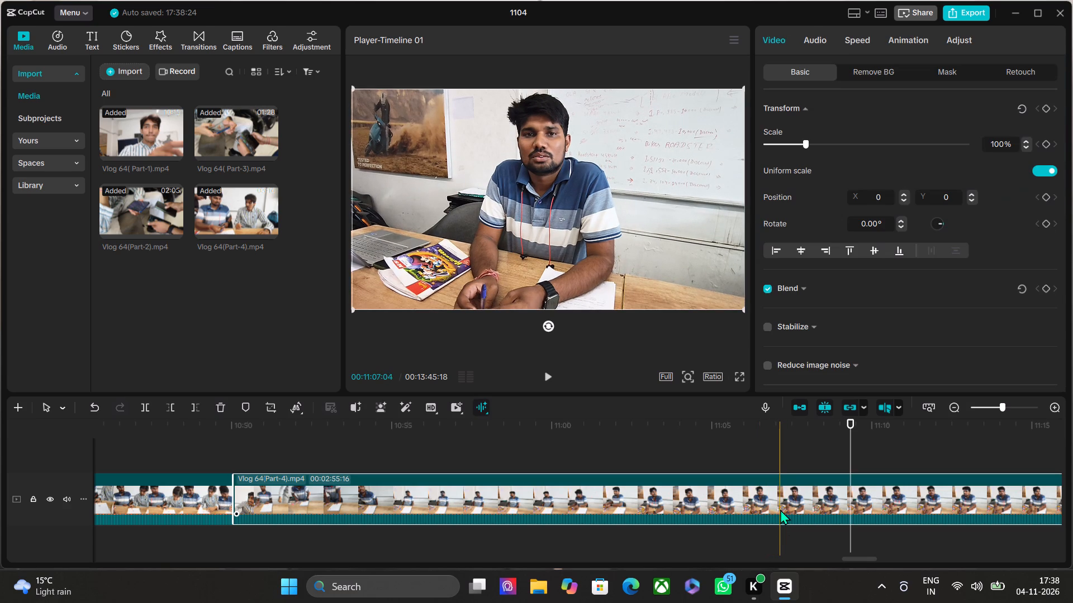
pyautogui.hotkey('ctrl', 'k')
pyautogui.click(739, 504)
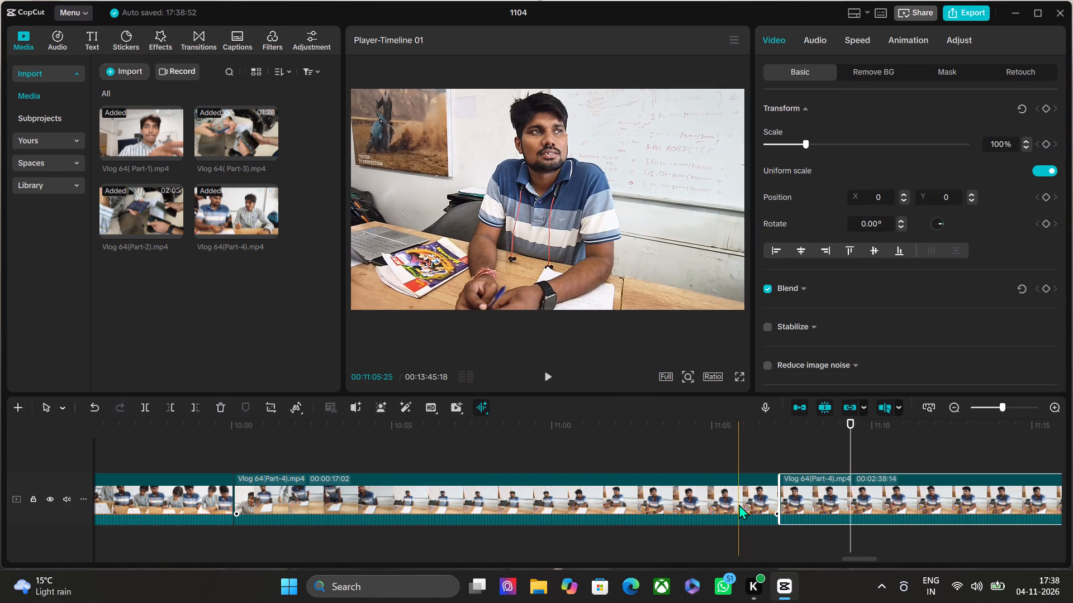
pyautogui.press('BackSpace')
pyautogui.hscroll(1, 739, 504)
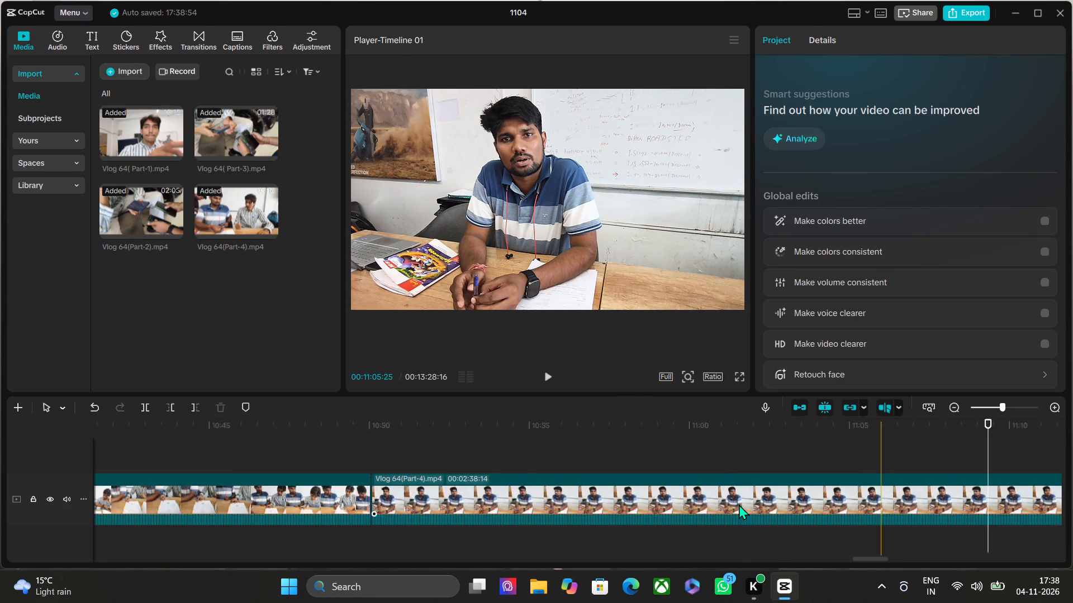
pyautogui.hscroll(1, 739, 504)
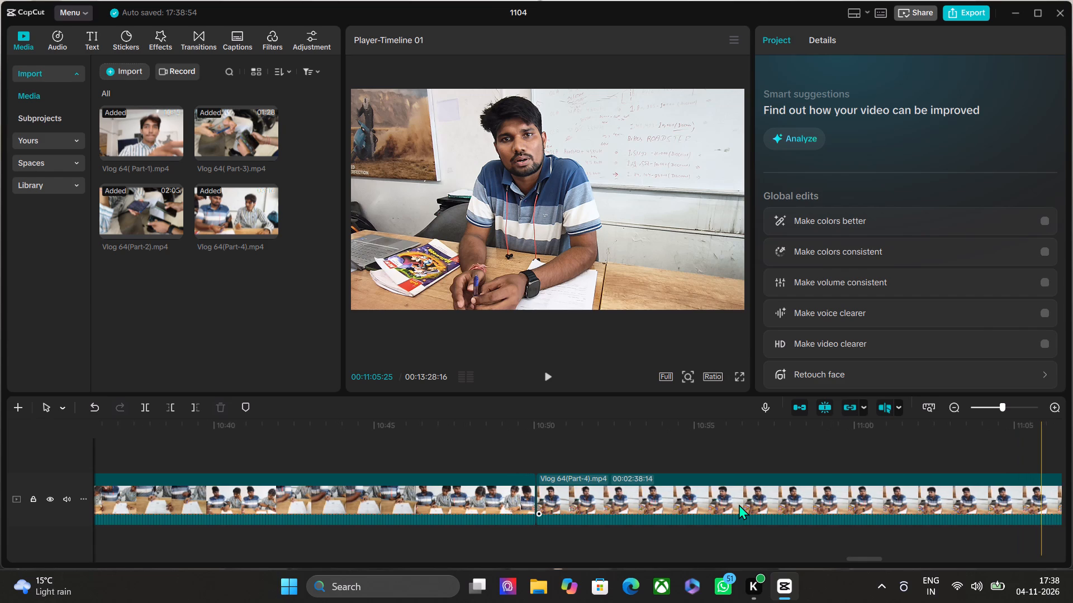
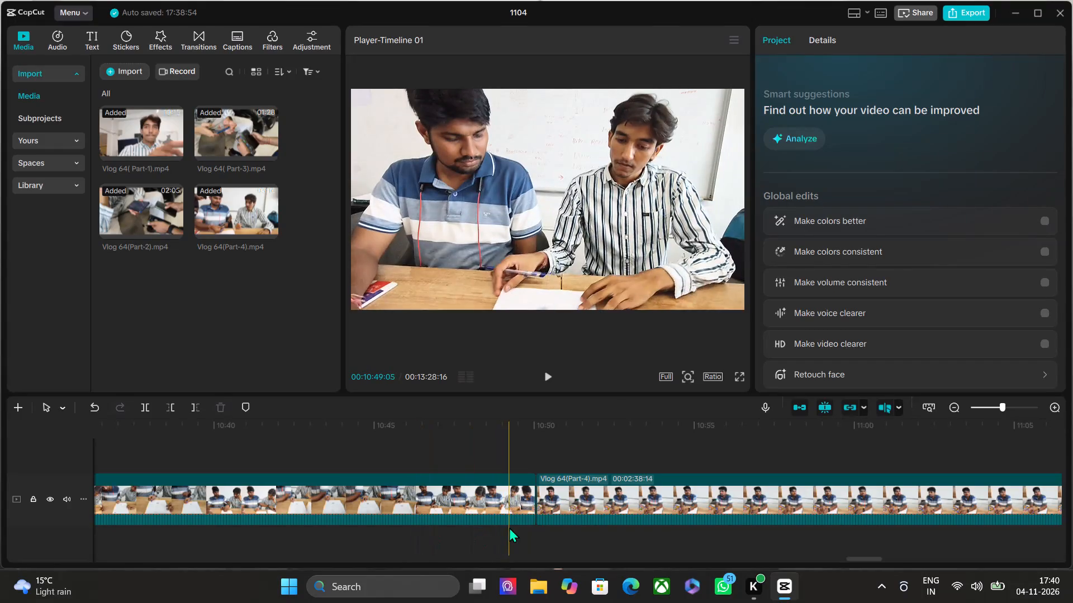
# Skim the long Part-4 segment after the 00:10:50:02 cut through to its end for unwanted footage.
pyautogui.press('space')
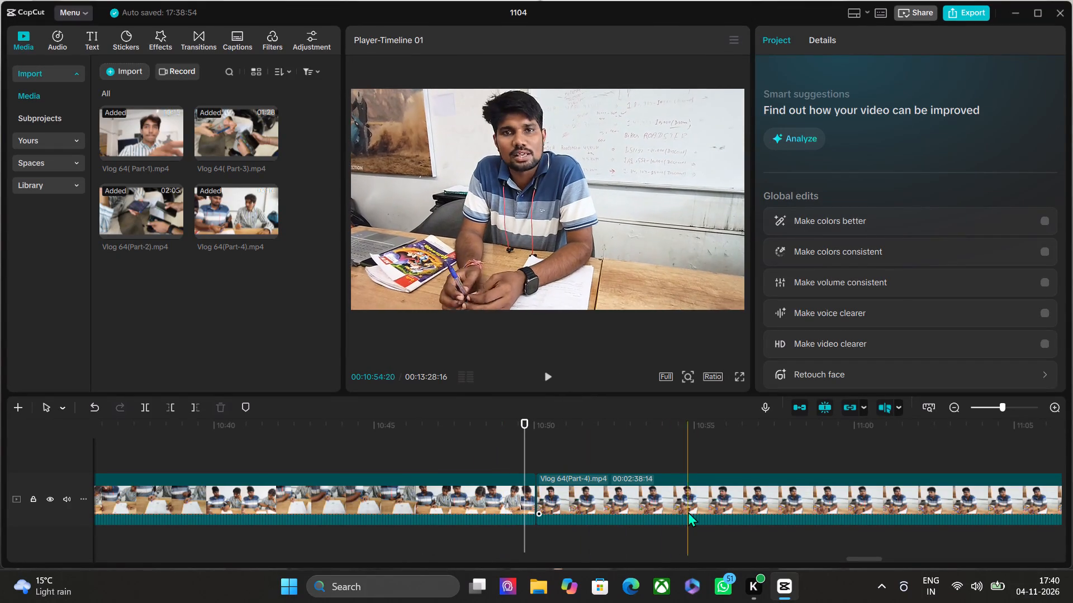
pyautogui.hscroll(-2, 739, 497)
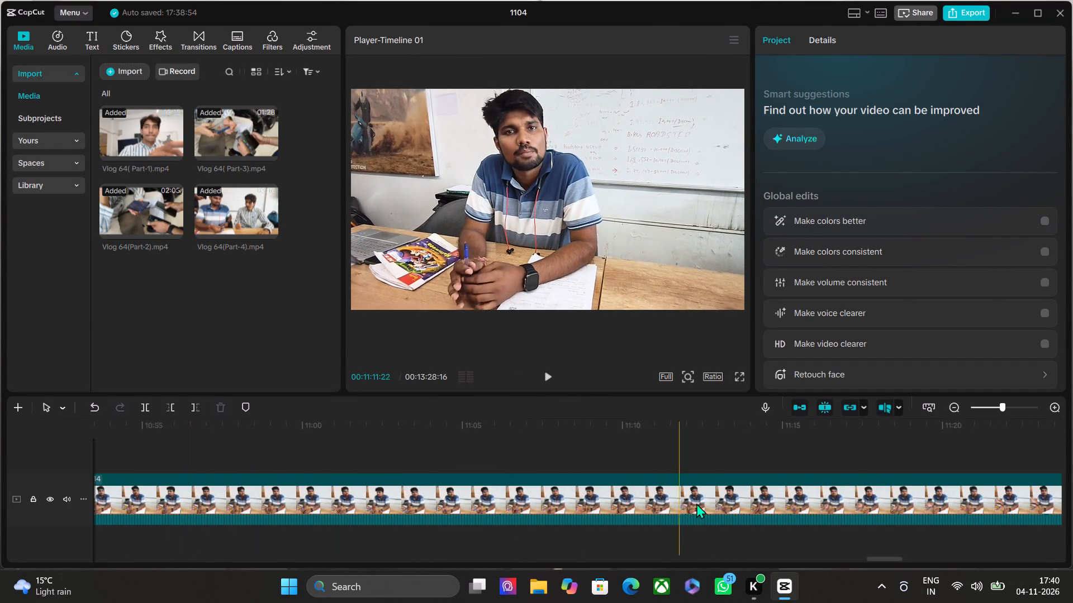
pyautogui.hscroll(-1, 800, 495)
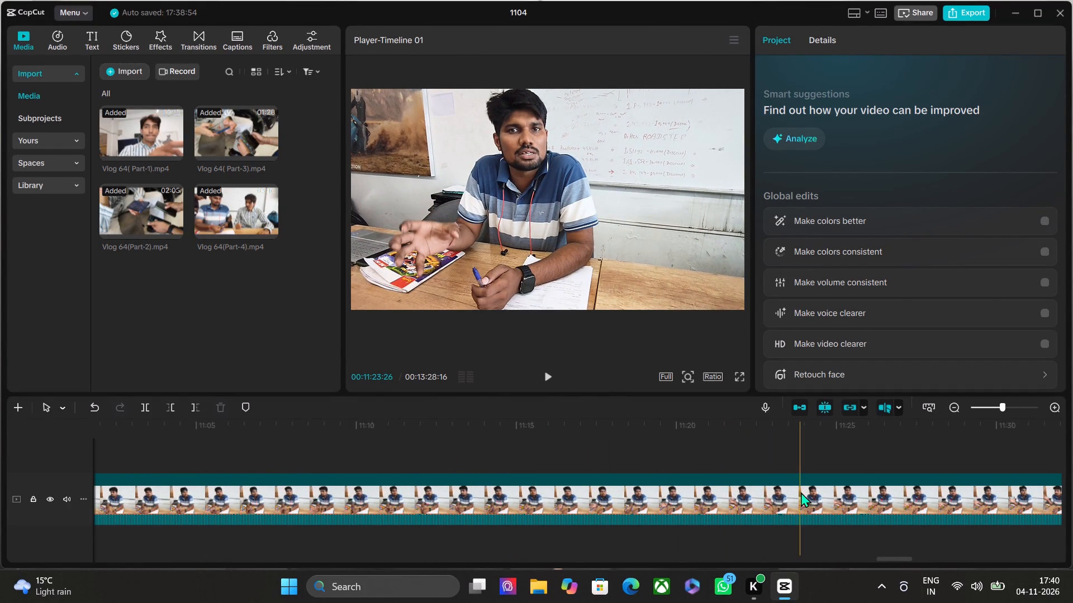
pyautogui.hscroll(-1, 801, 492)
pyautogui.hscroll(-1, 866, 483)
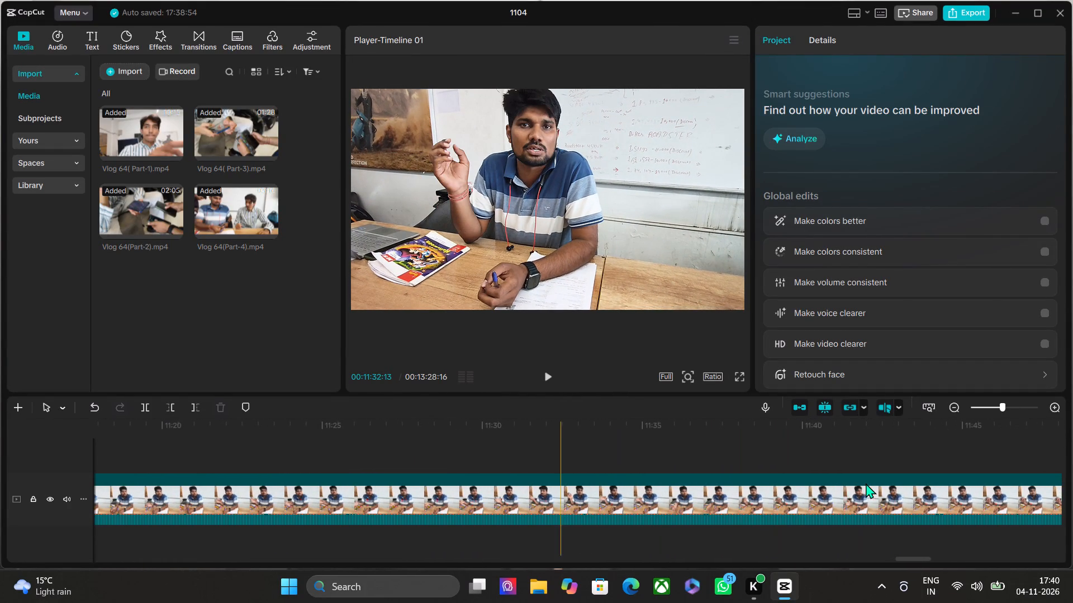
pyautogui.hscroll(-1, 858, 497)
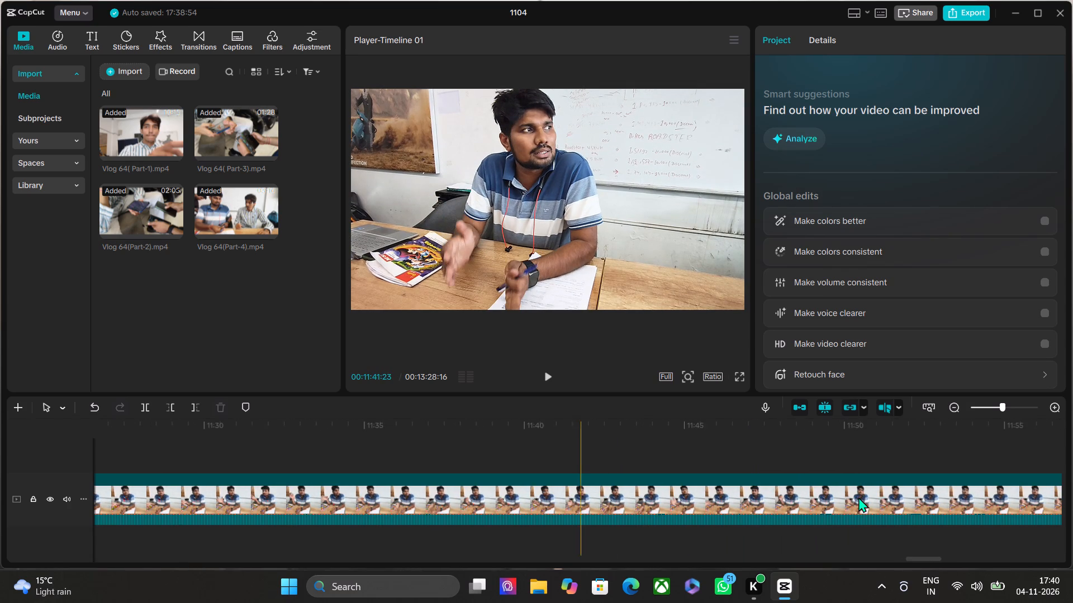
pyautogui.hscroll(-2, 853, 472)
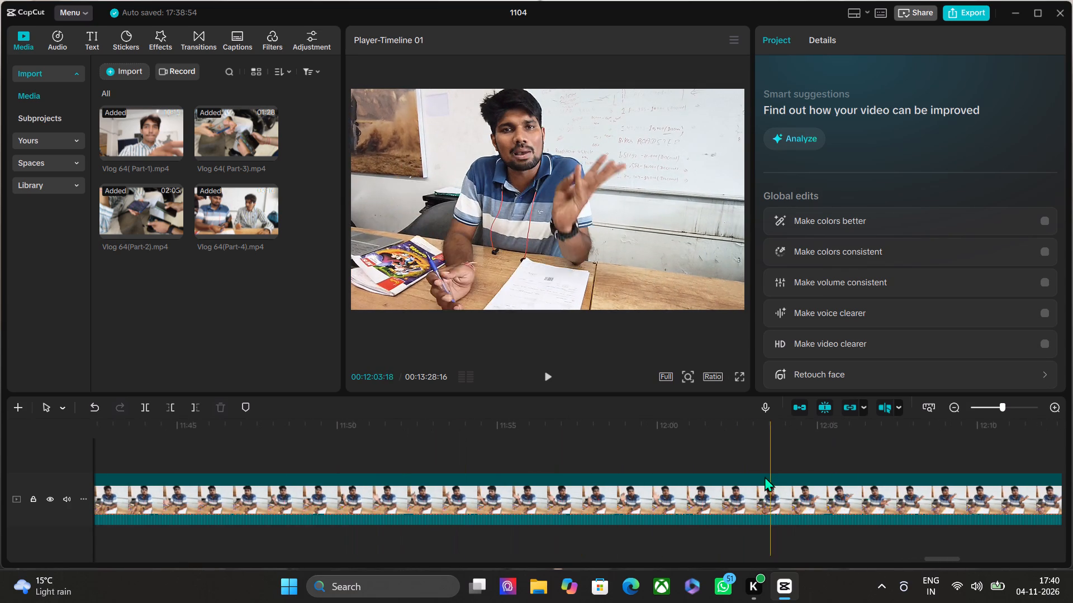
pyautogui.hscroll(-2, 847, 489)
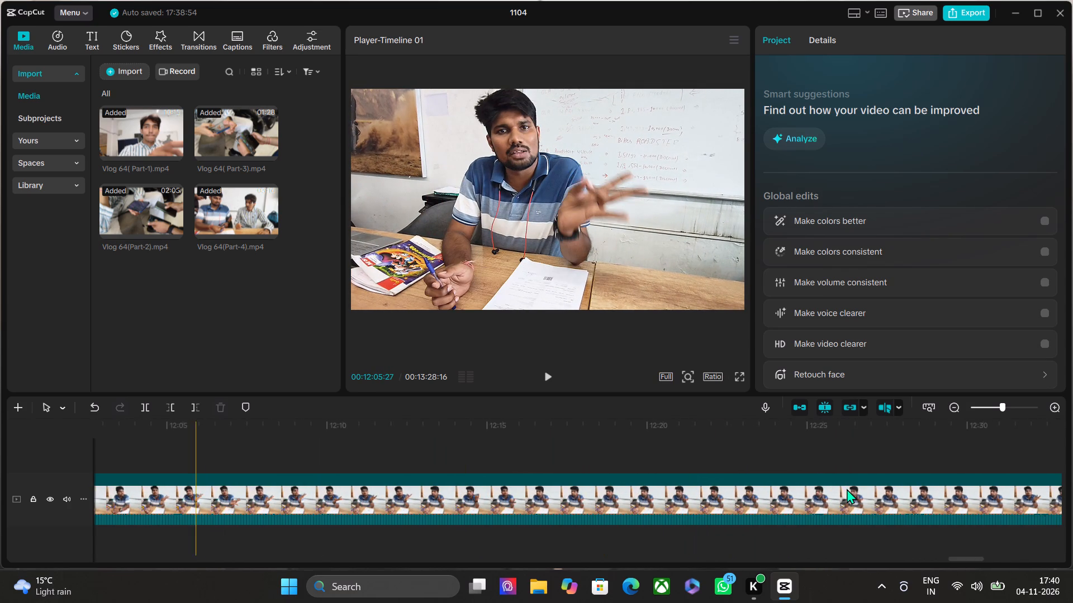
pyautogui.hscroll(-2, 710, 489)
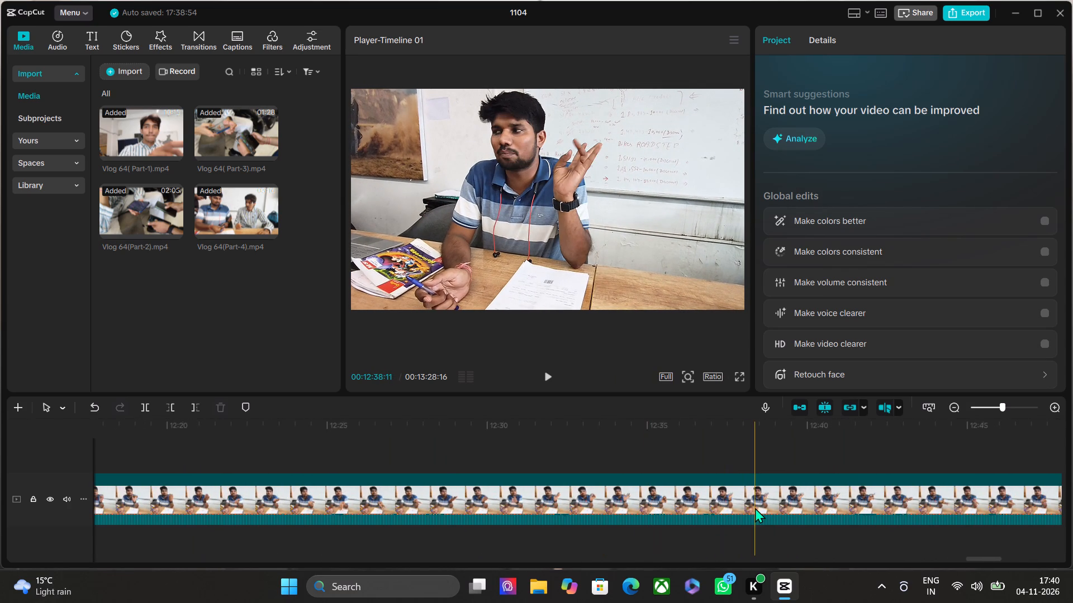
pyautogui.hscroll(-2, 755, 508)
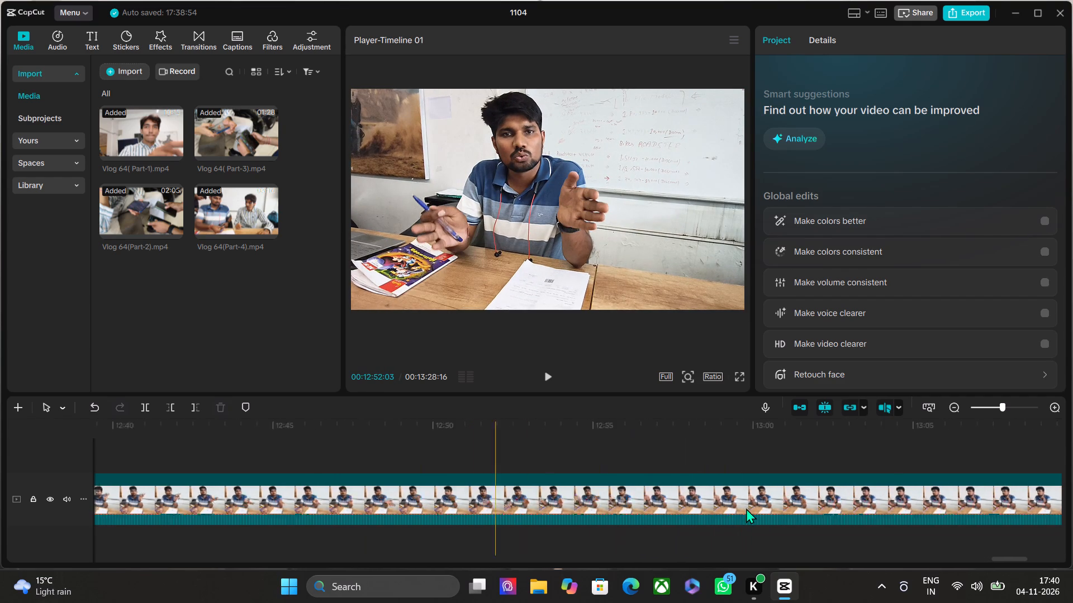
pyautogui.hscroll(-1, 746, 508)
pyautogui.hscroll(-2, 676, 503)
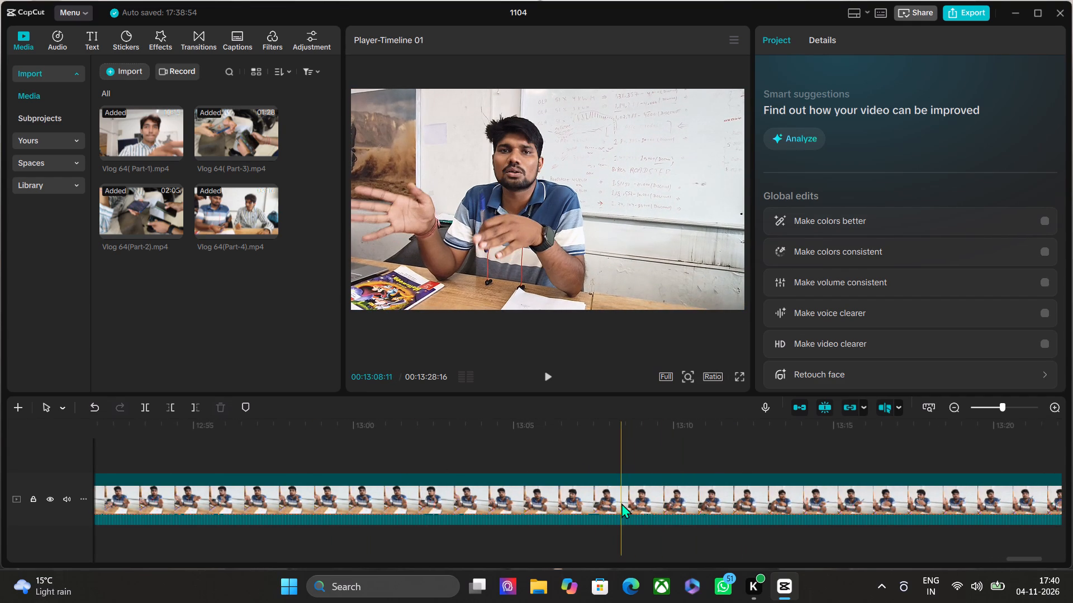
pyautogui.hscroll(1, 621, 503)
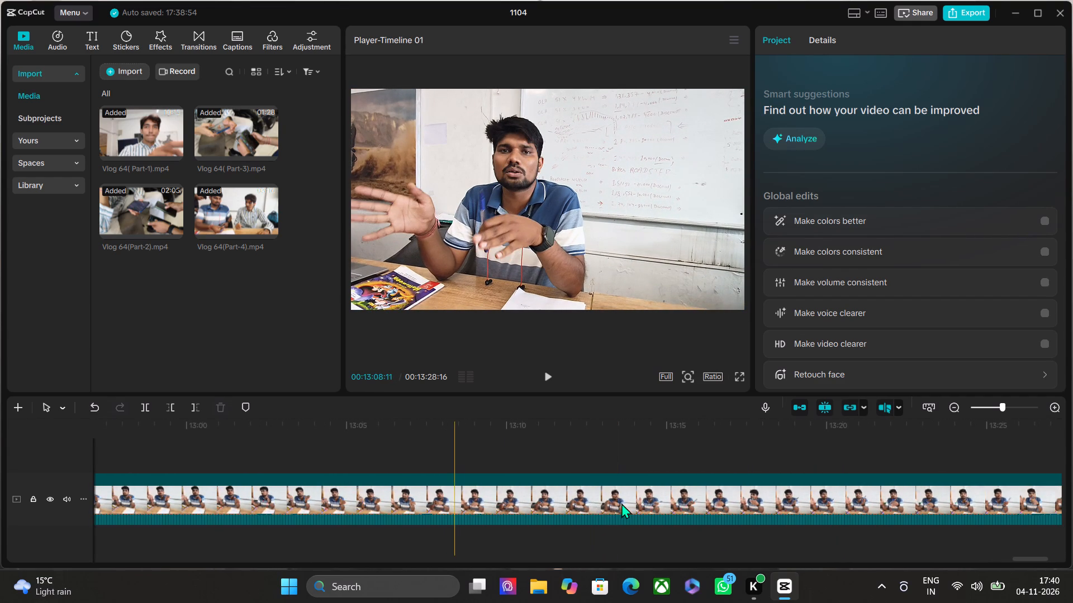
pyautogui.hscroll(-2, 727, 506)
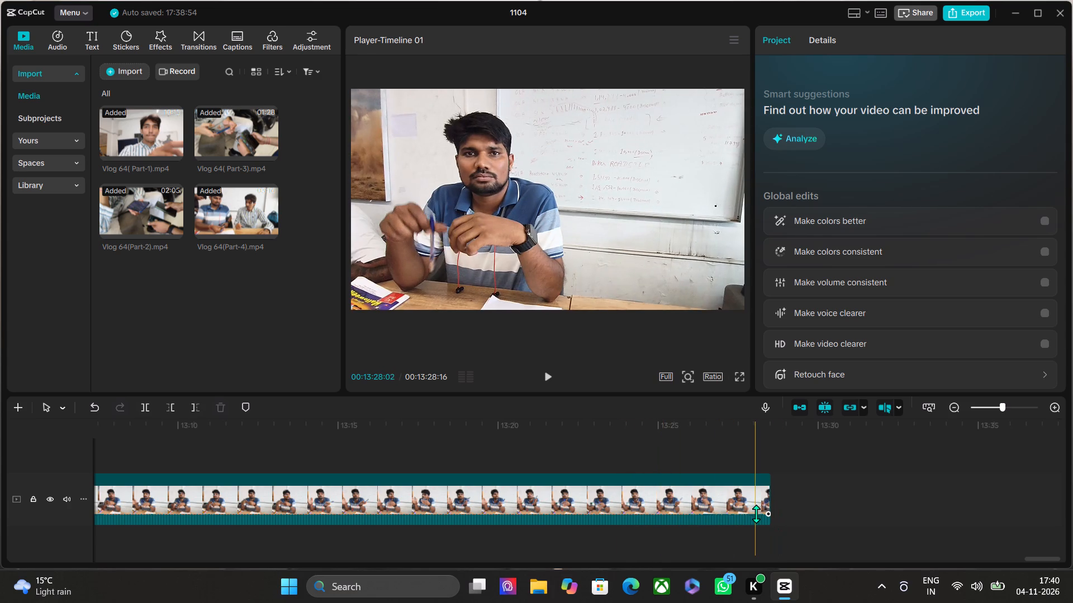
pyautogui.press('space')
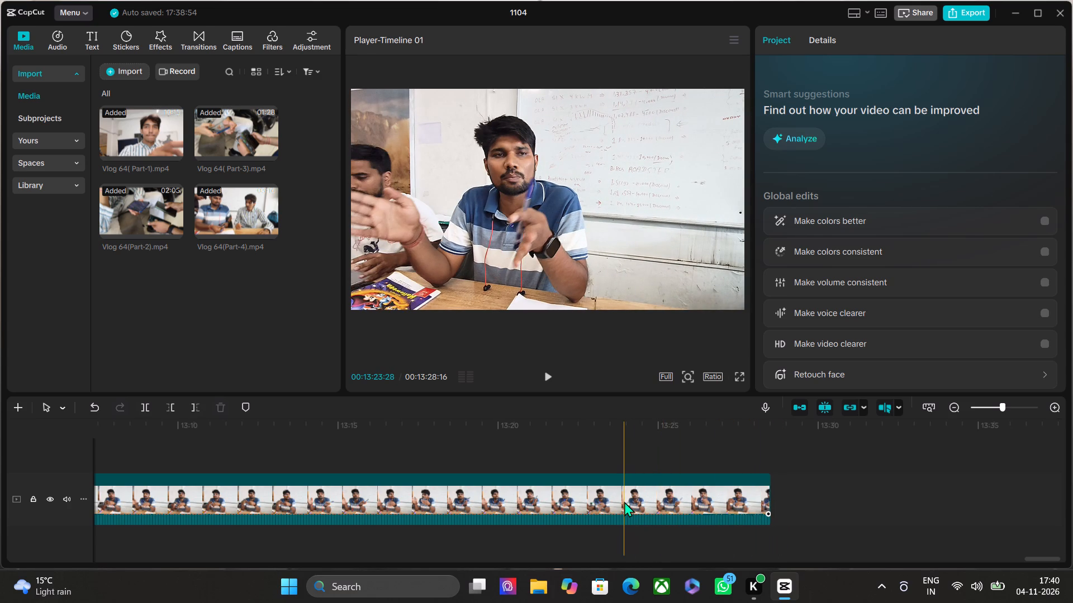
pyautogui.press('space')
pyautogui.click(548, 379)
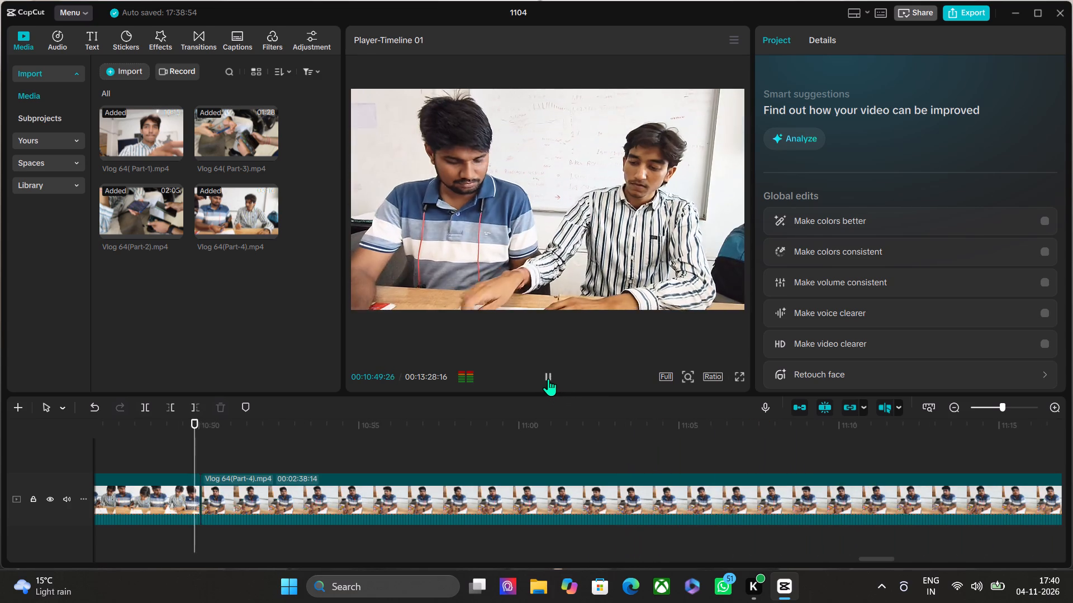
pyautogui.press('space')
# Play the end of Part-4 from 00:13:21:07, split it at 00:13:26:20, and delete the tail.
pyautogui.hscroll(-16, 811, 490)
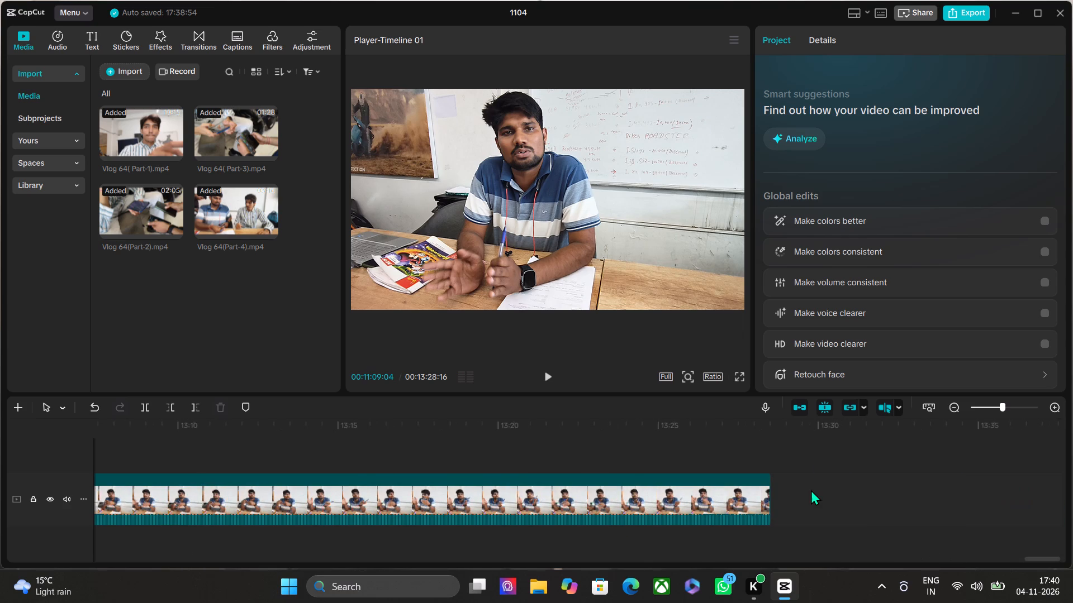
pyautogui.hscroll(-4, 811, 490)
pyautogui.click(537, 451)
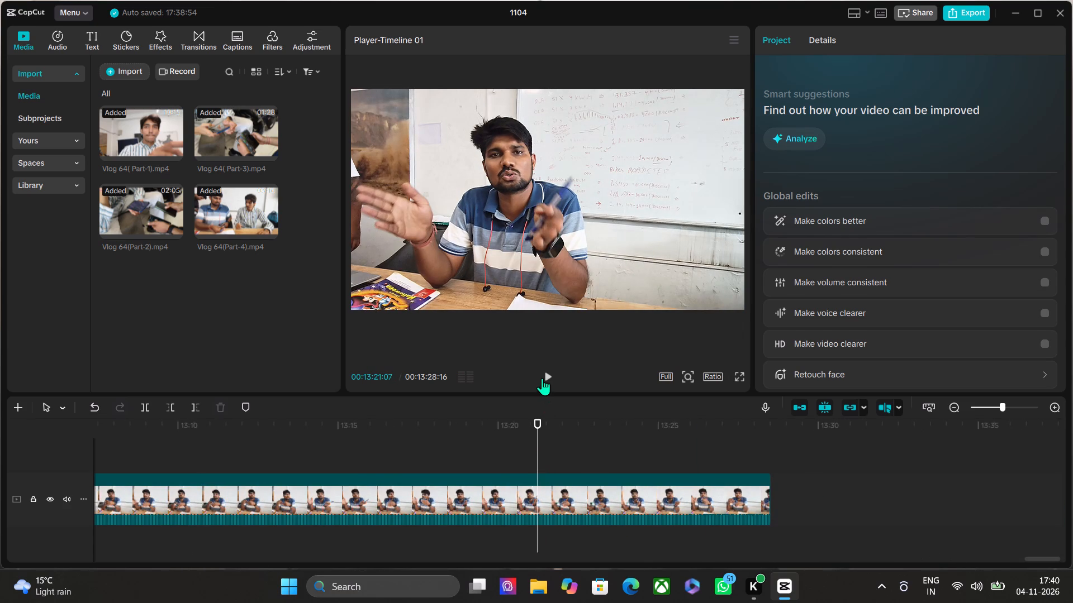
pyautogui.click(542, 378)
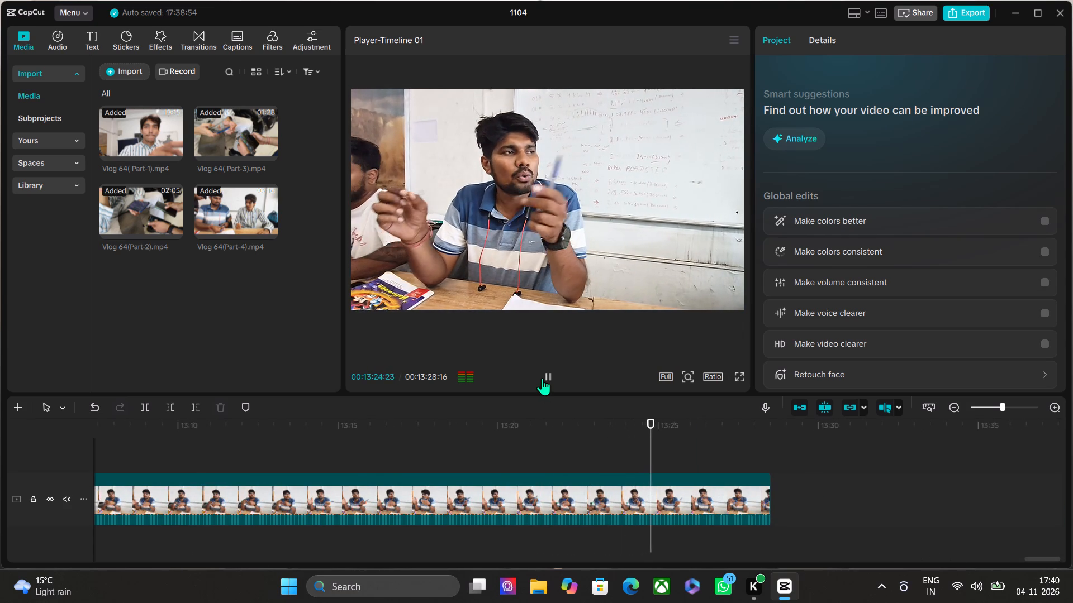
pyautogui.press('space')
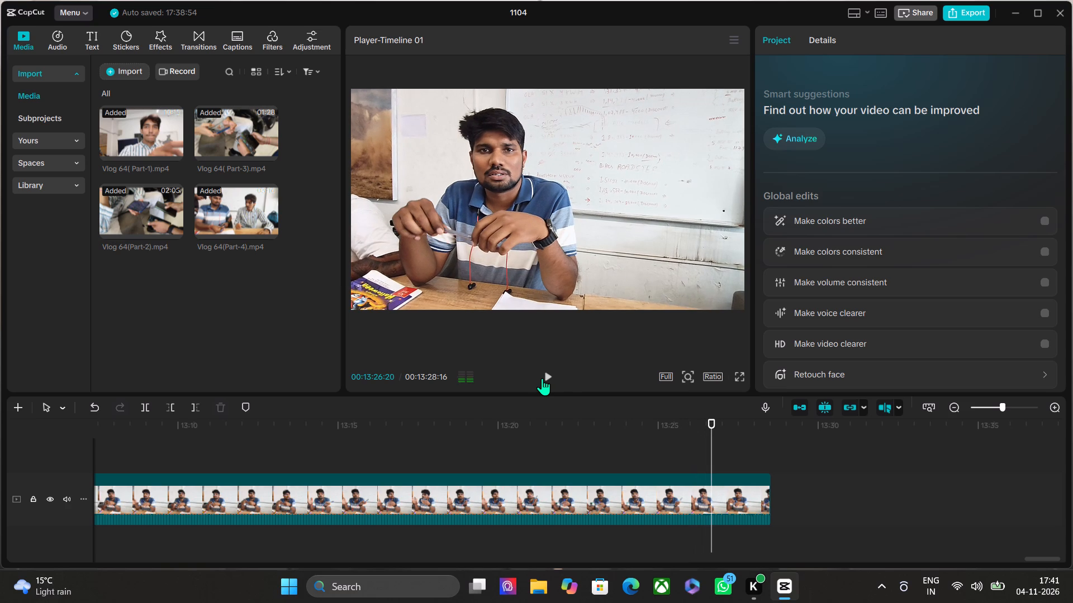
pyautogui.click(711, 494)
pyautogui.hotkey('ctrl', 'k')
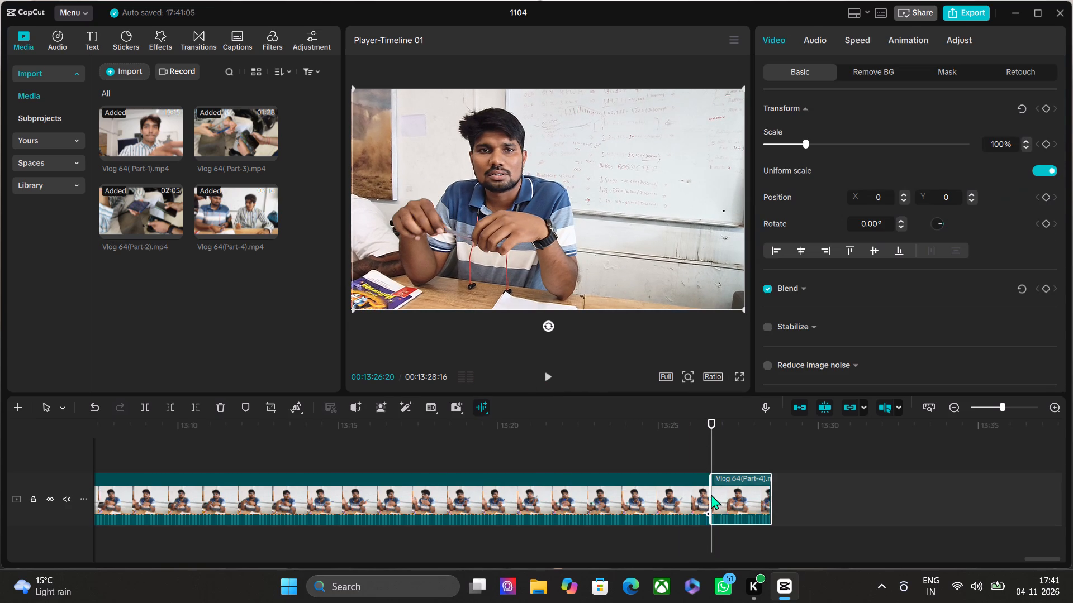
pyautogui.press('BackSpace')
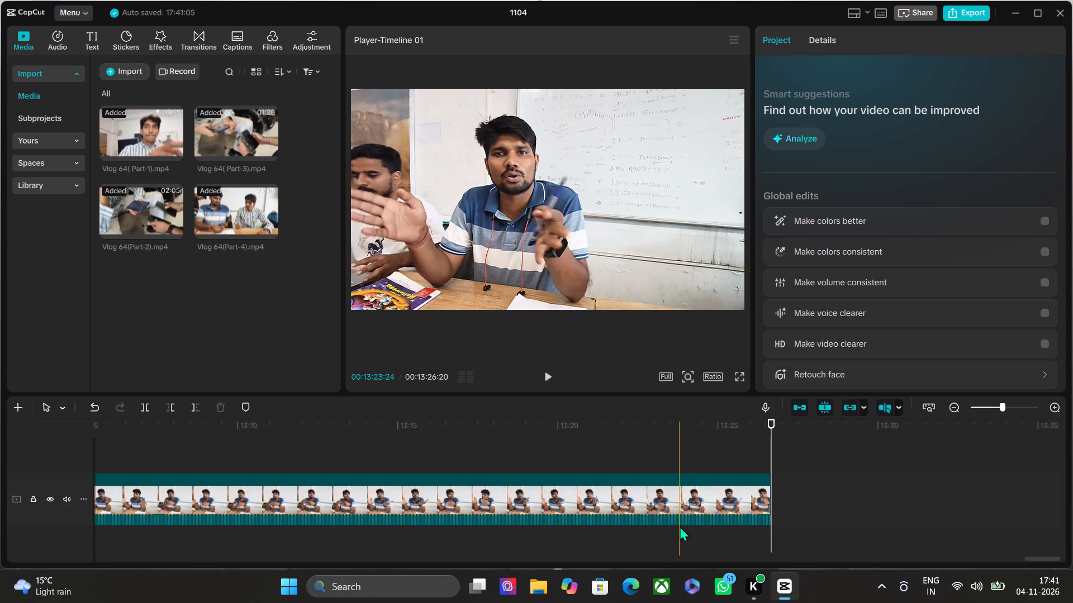
# Delete the entire Part-4 segment that starts at the 00:10:50:02 cut.
pyautogui.click(670, 505)
pyautogui.hscroll(3, 670, 505)
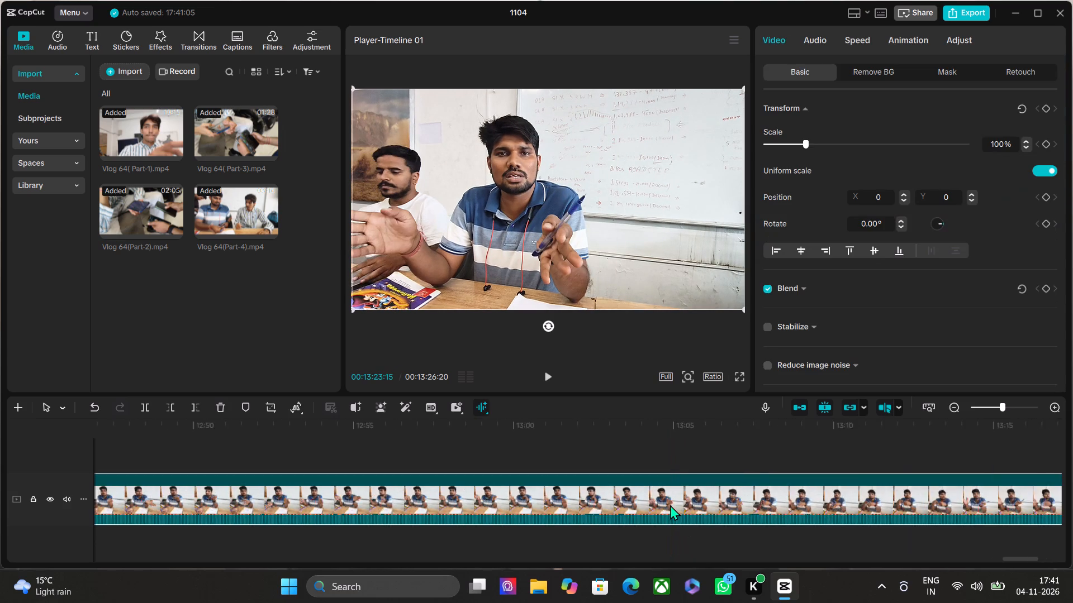
pyautogui.hscroll(12, 670, 505)
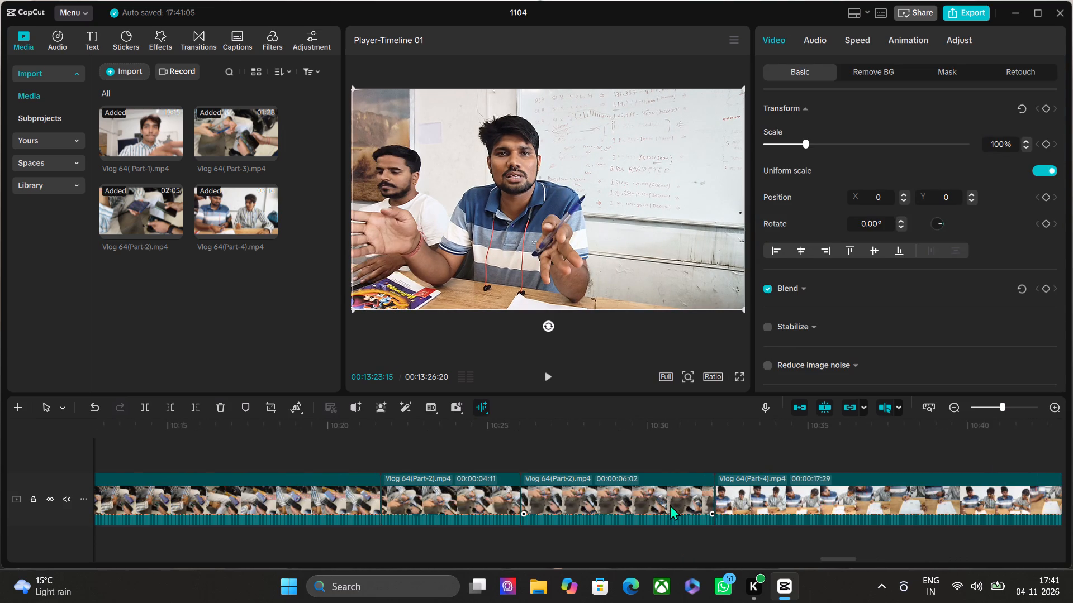
pyautogui.hscroll(-2, 670, 505)
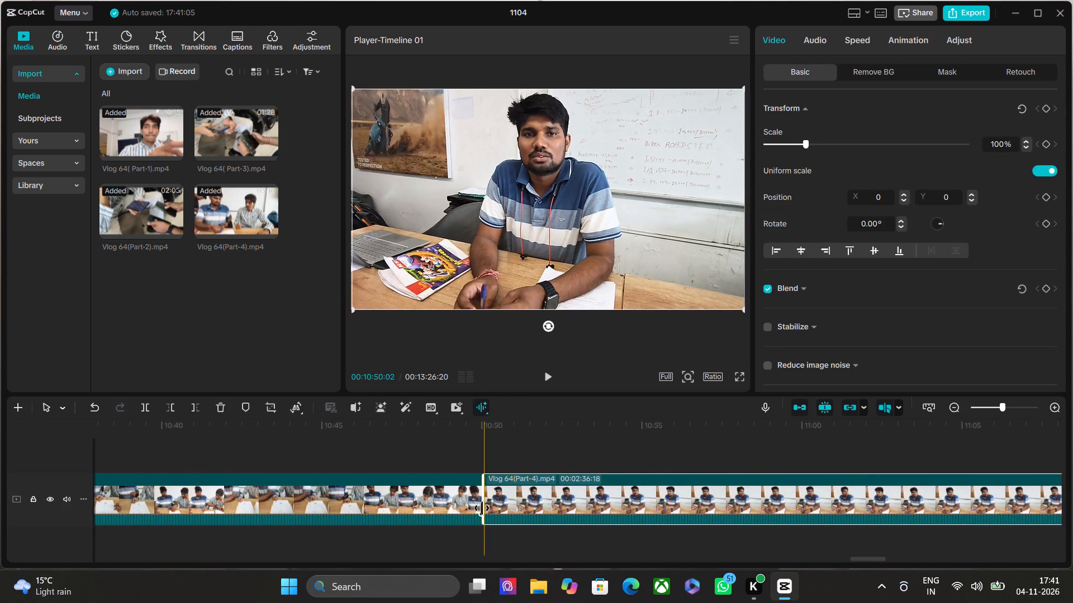
pyautogui.press('BackSpace')
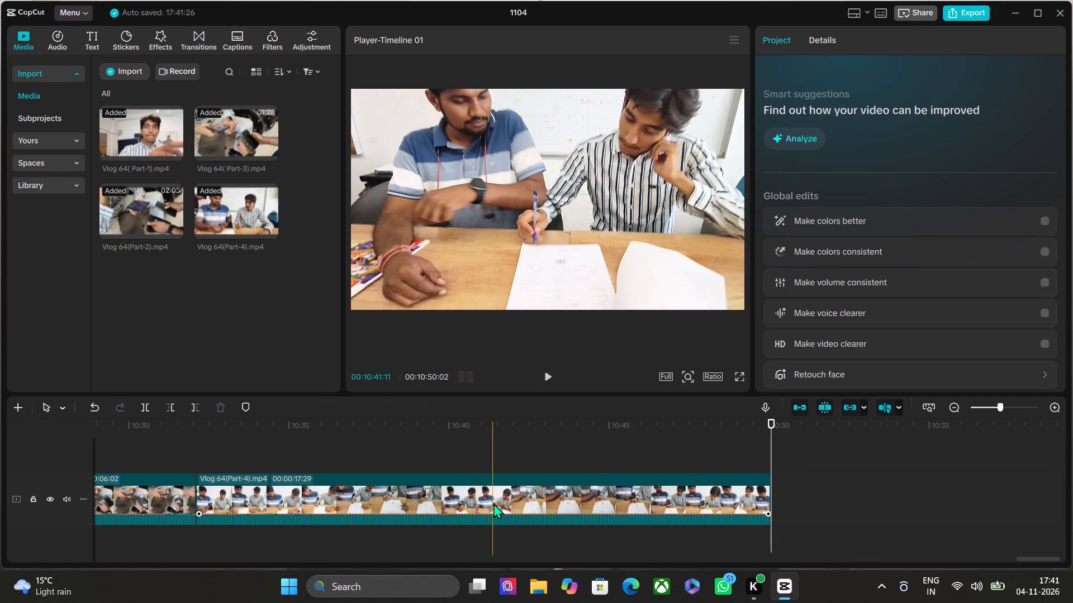
# Preview the Part-4 source clip and review the final seconds of the timeline up to 00:10:50:02.
pyautogui.hscroll(1, 493, 503)
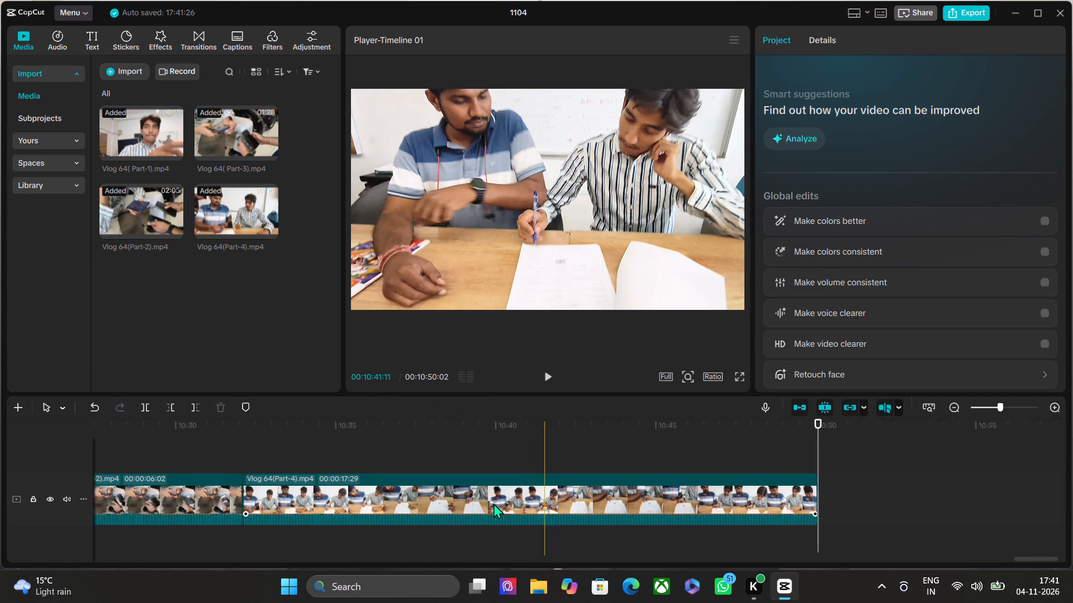
pyautogui.hscroll(1, 493, 503)
pyautogui.click(245, 221)
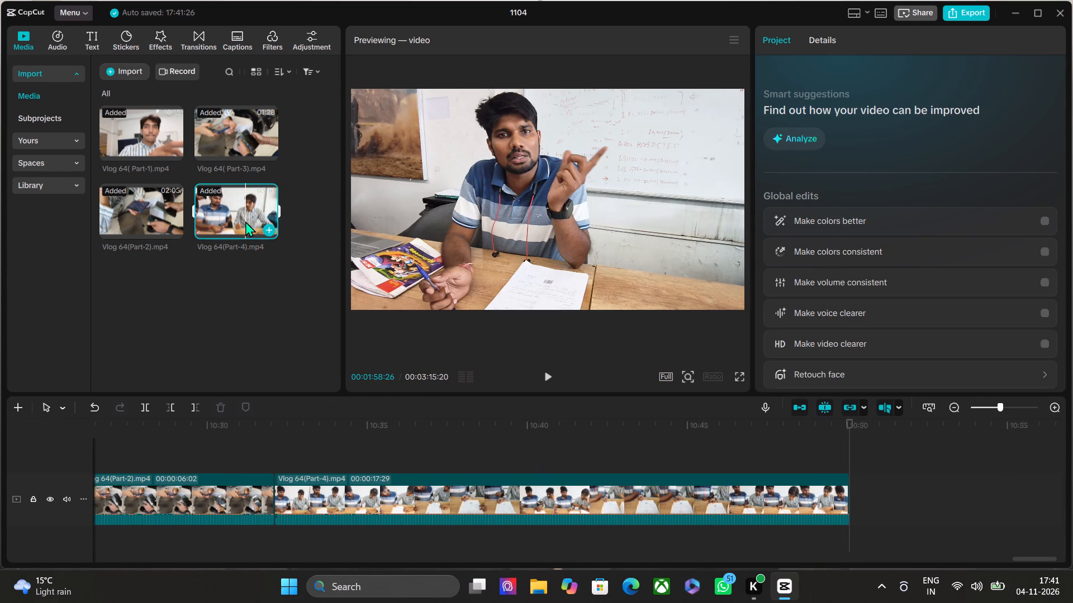
pyautogui.hscroll(1, 422, 432)
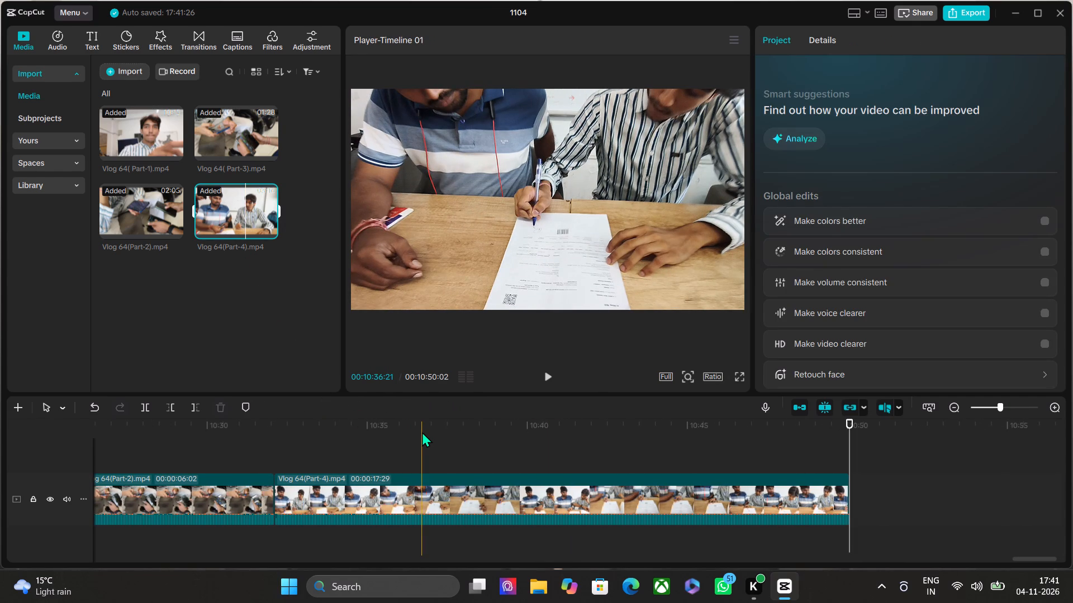
pyautogui.hscroll(1, 422, 432)
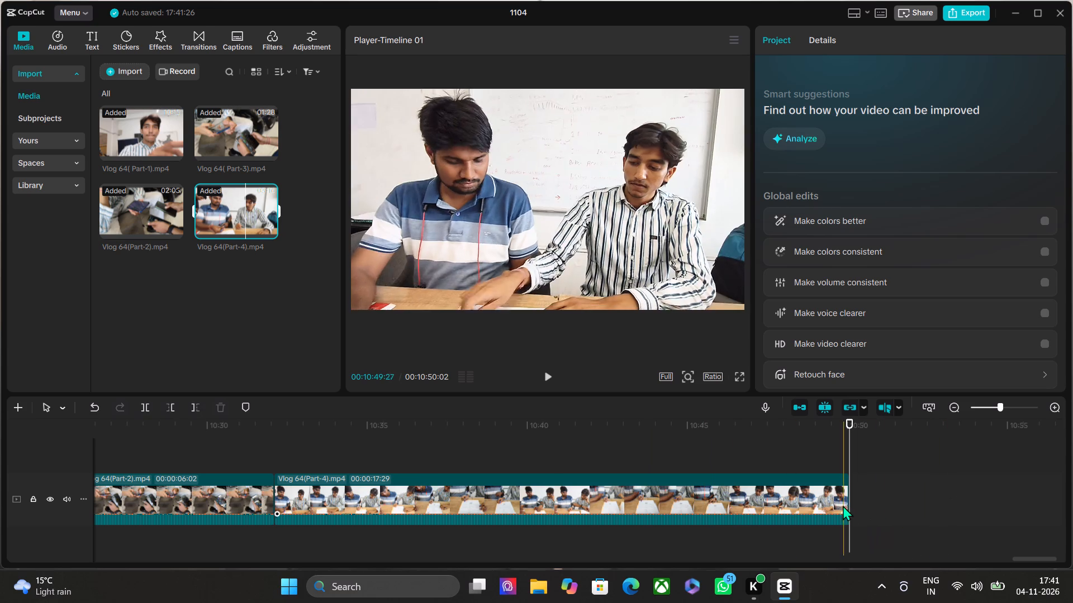
pyautogui.press('space')
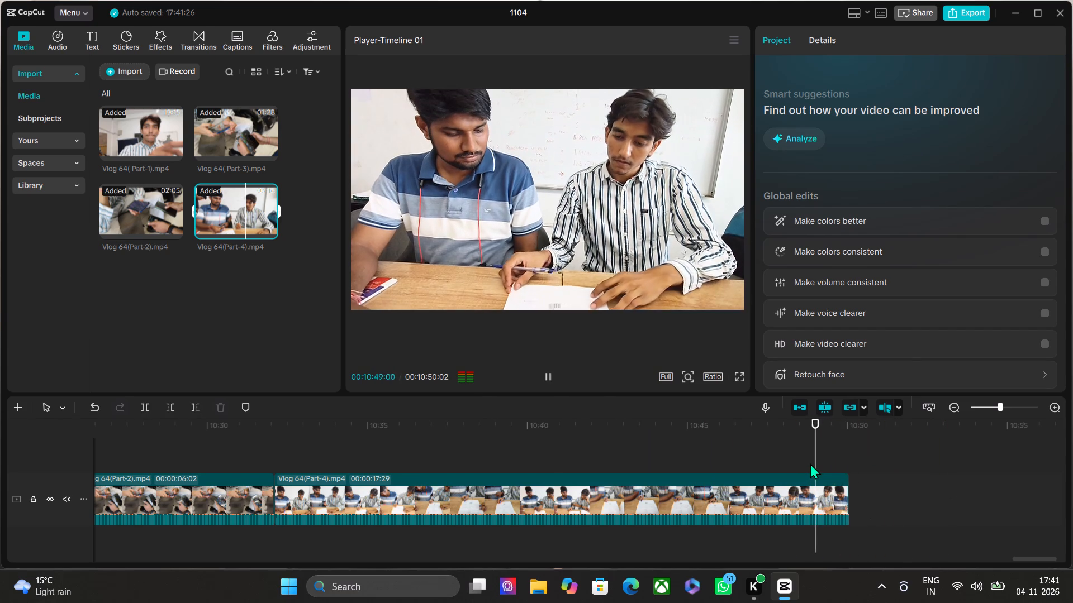
pyautogui.press('space')
pyautogui.press('space')
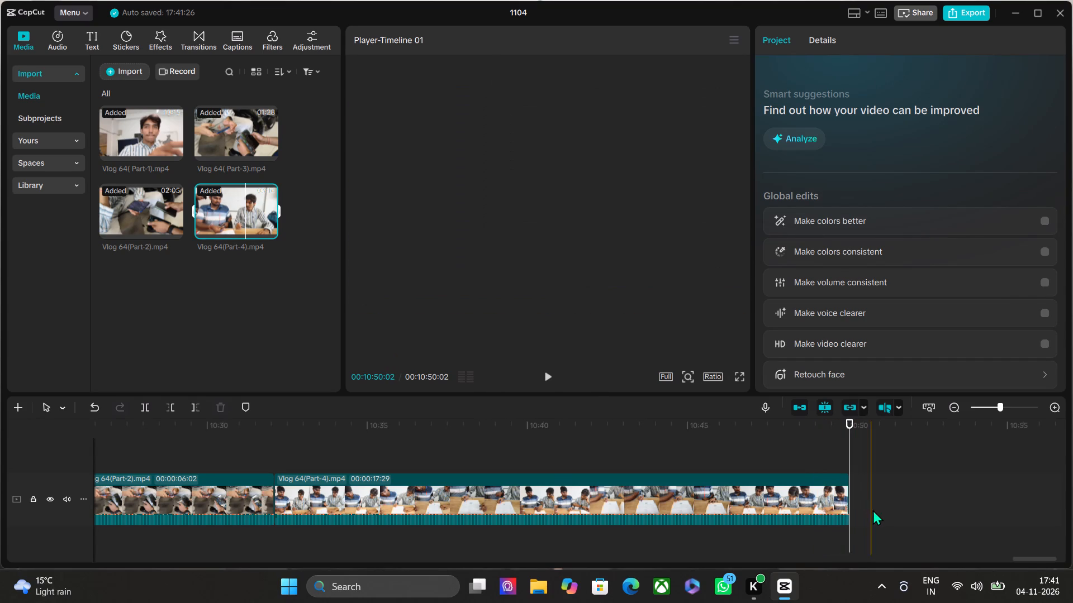
# Review the opening Part-1 segment from the start of the timeline through to about 00:01:15 for unwanted footage.
pyautogui.hscroll(20, 851, 509)
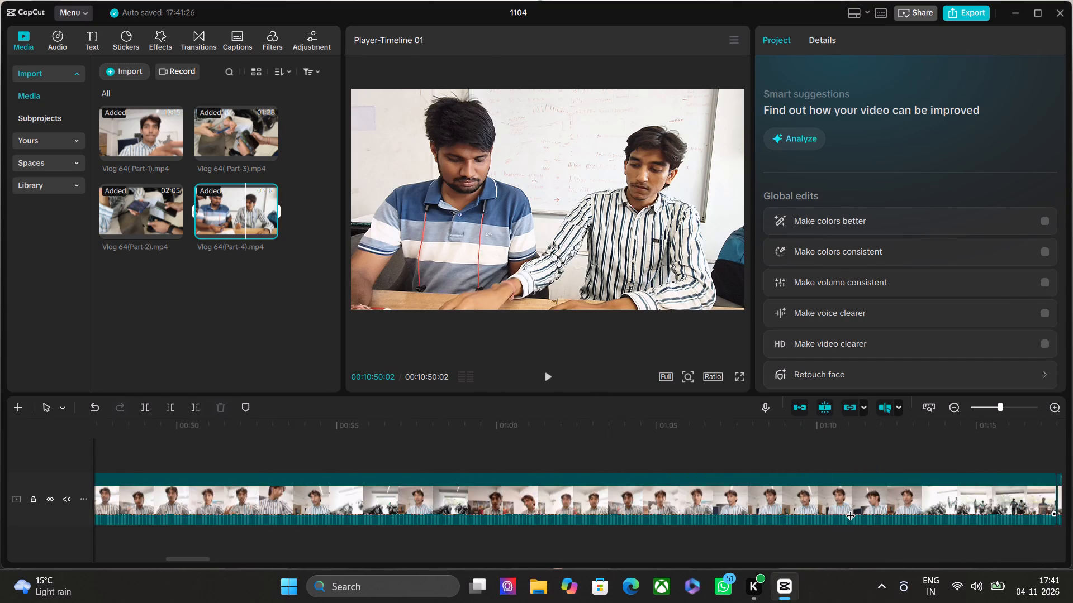
pyautogui.hscroll(9, 851, 509)
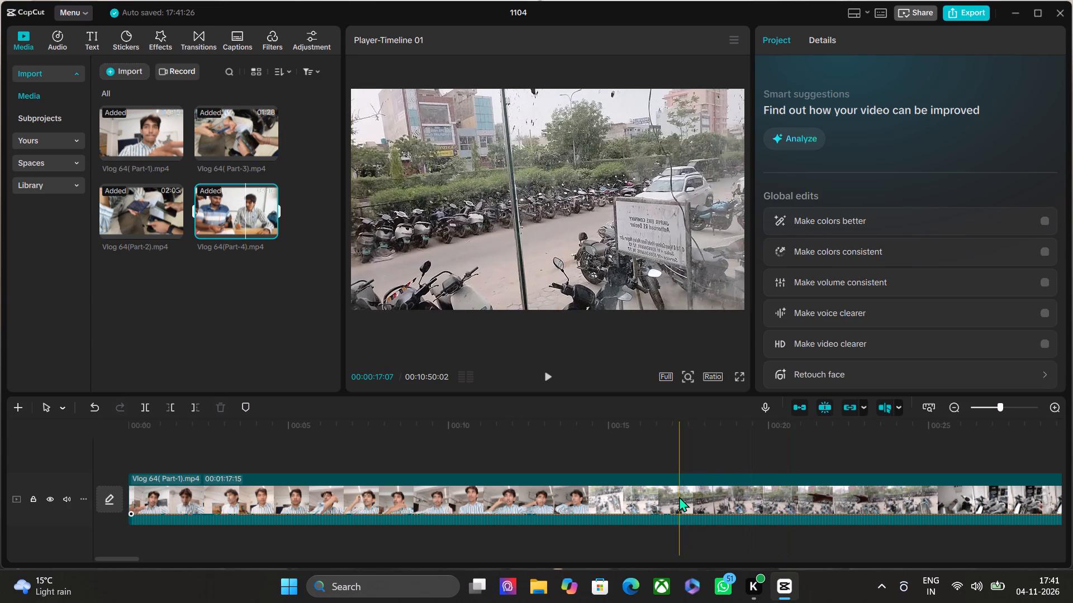
pyautogui.press('space')
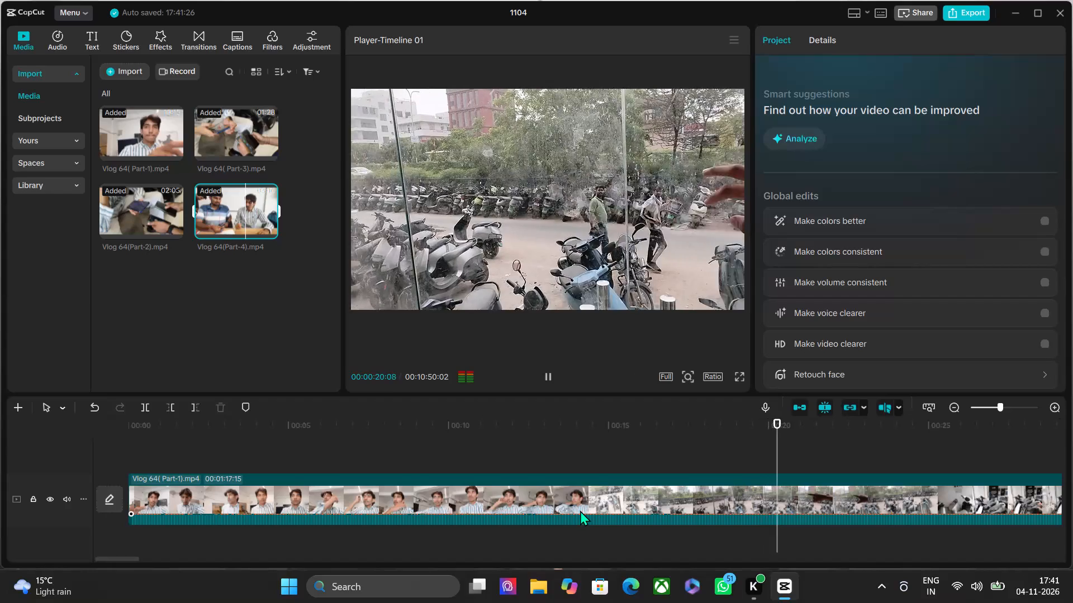
pyautogui.press('space')
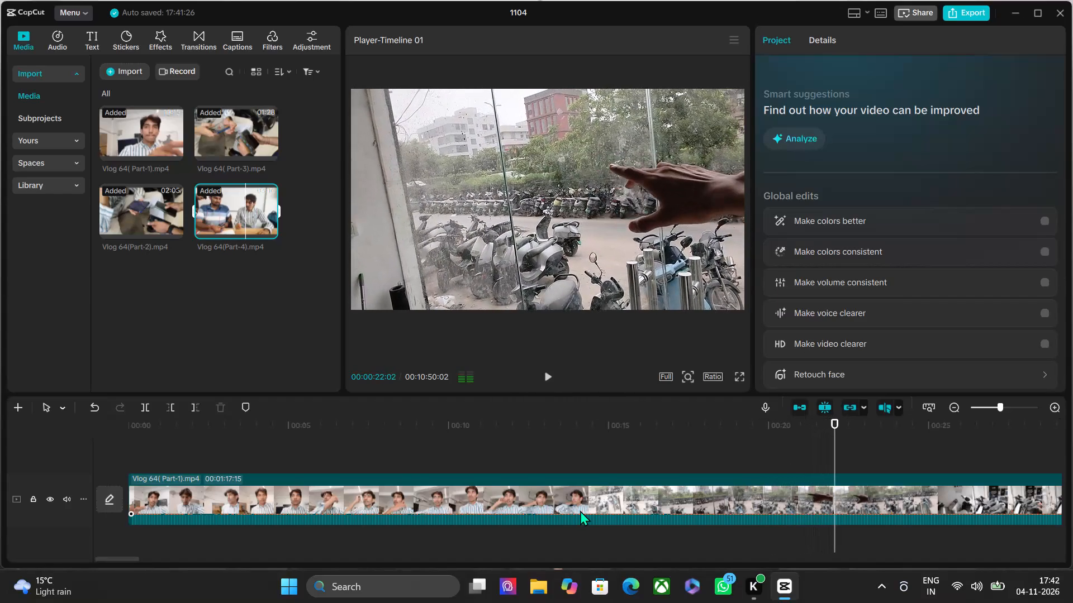
pyautogui.press('space')
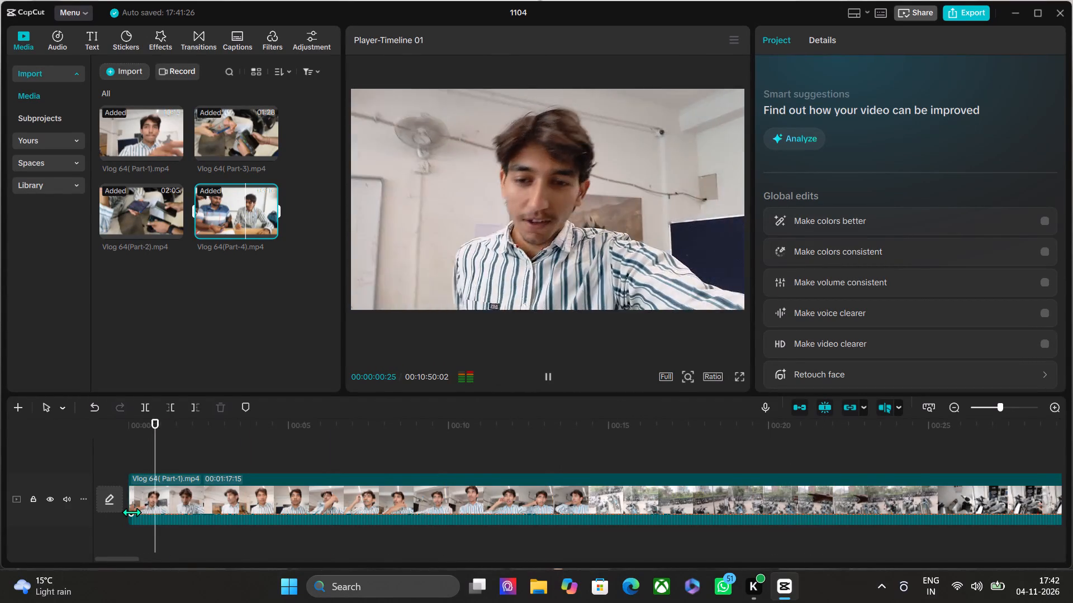
pyautogui.press('space')
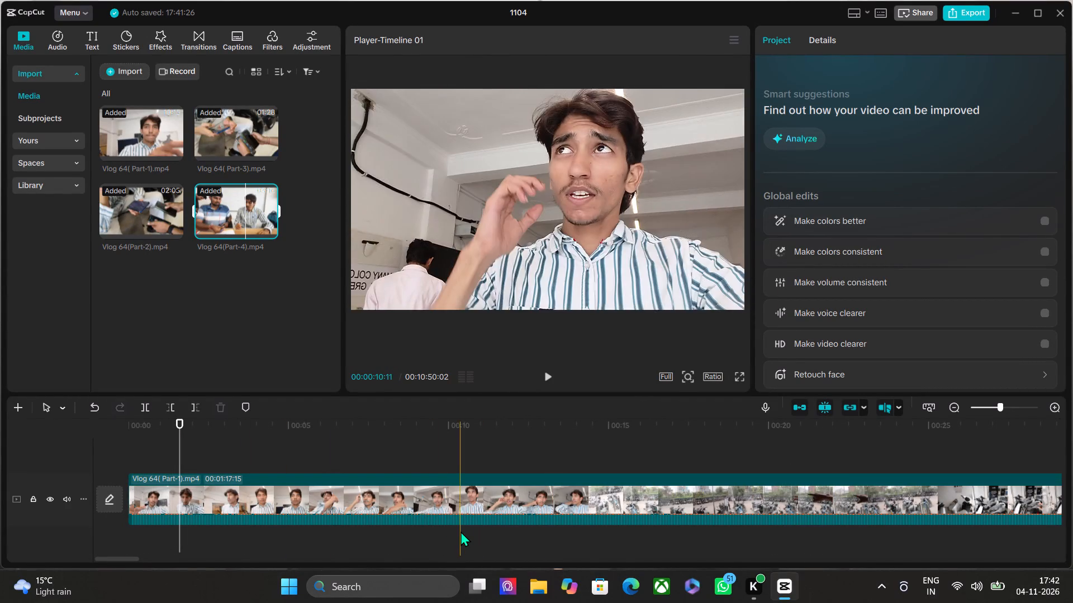
pyautogui.hscroll(-2, 655, 534)
pyautogui.press('space')
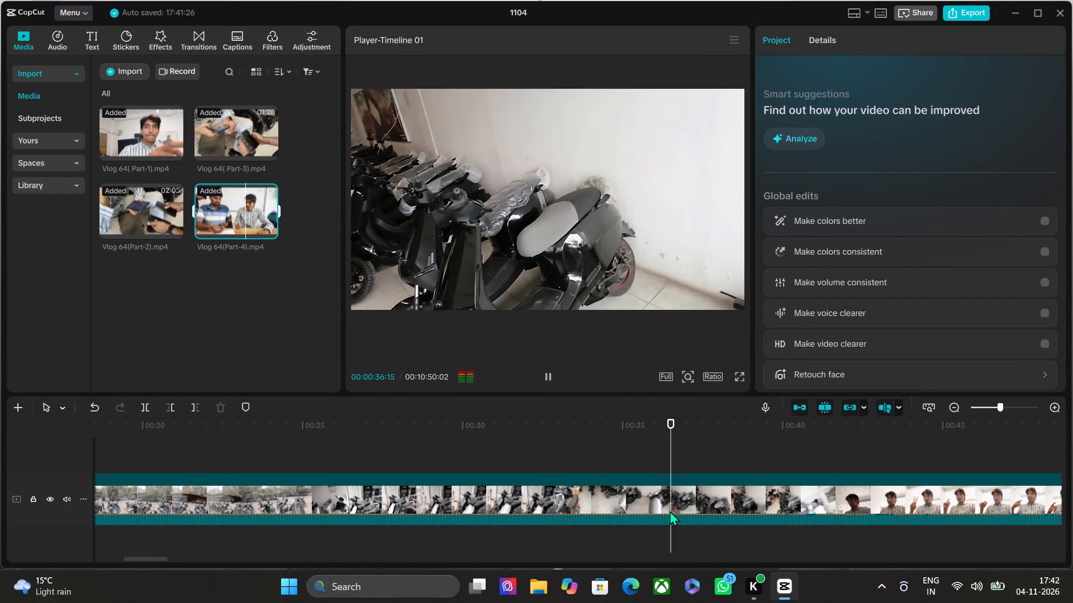
pyautogui.press('space')
pyautogui.hscroll(-2, 670, 510)
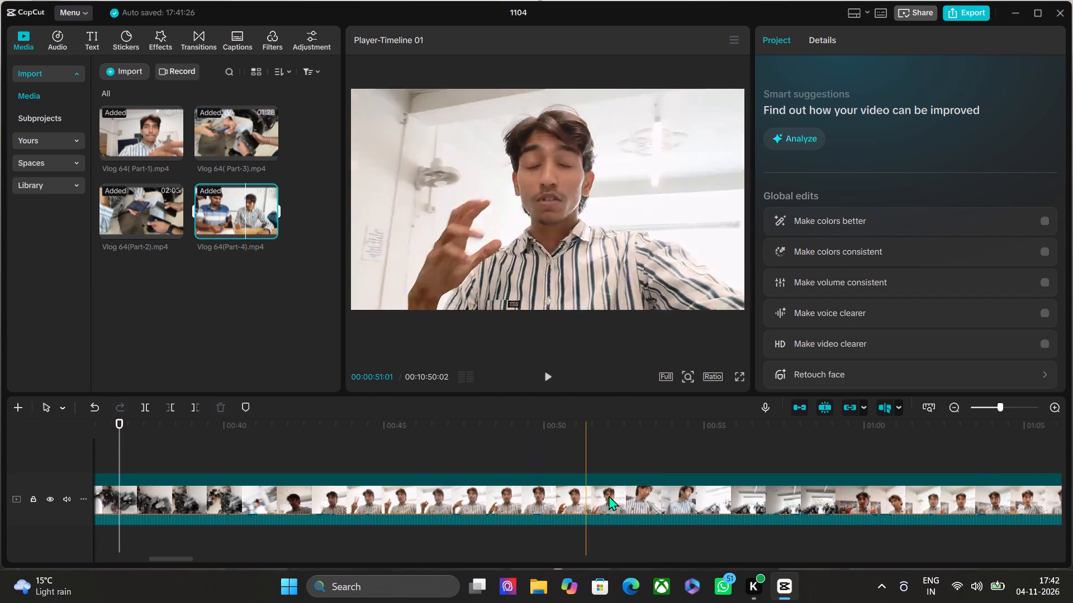
pyautogui.hscroll(-1, 739, 499)
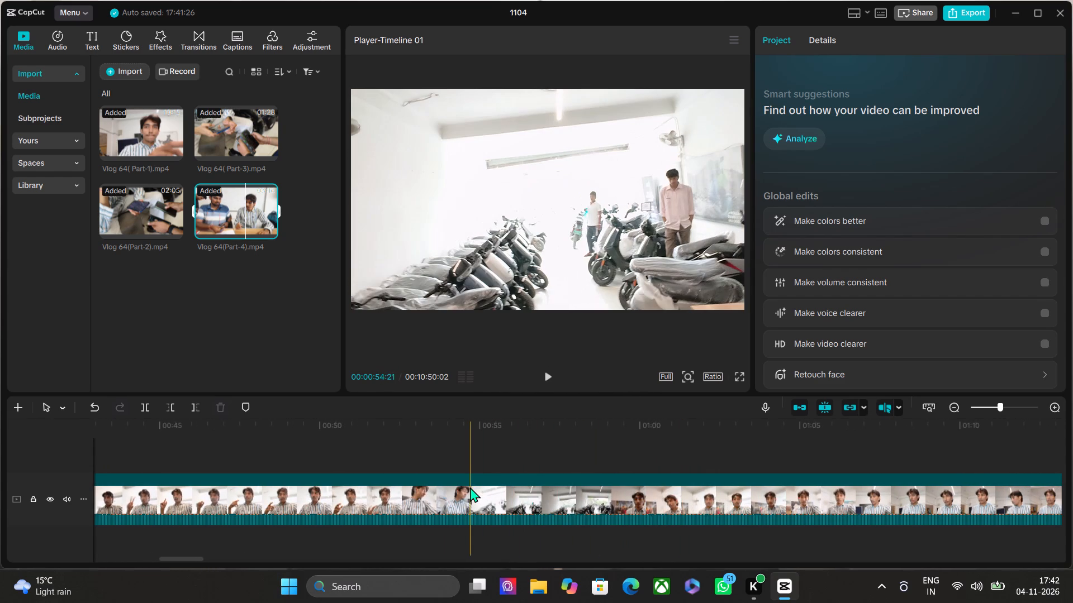
pyautogui.hscroll(1, 470, 487)
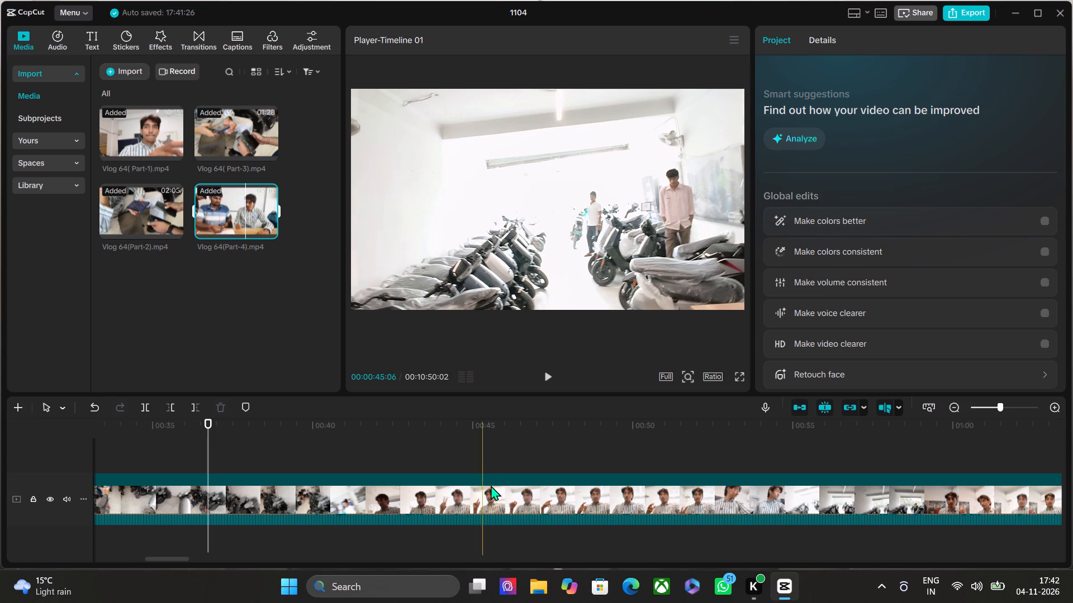
pyautogui.hscroll(-1, 800, 517)
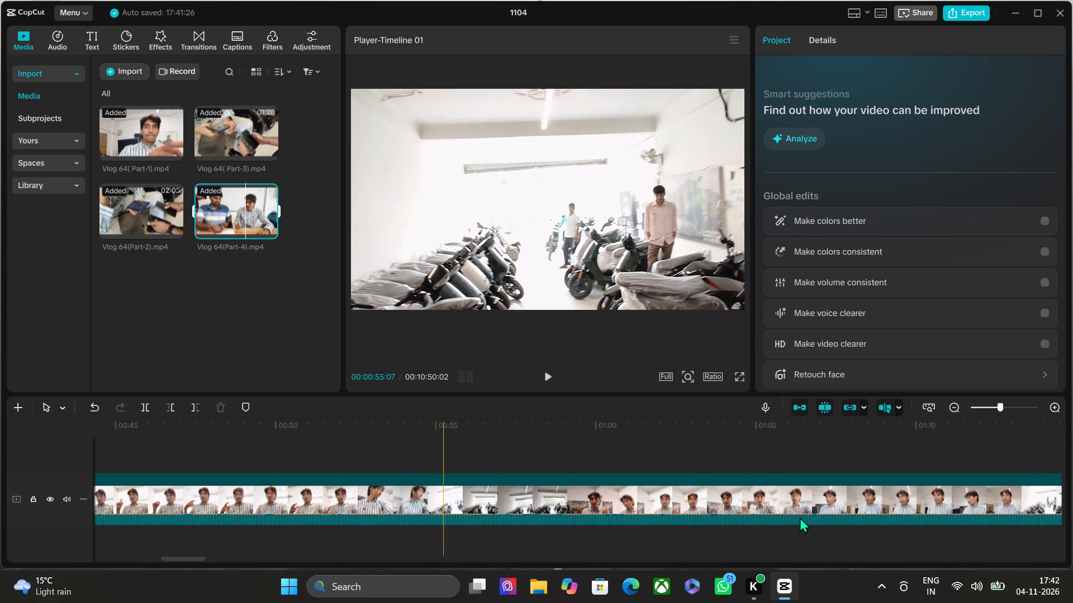
pyautogui.hscroll(-1, 800, 517)
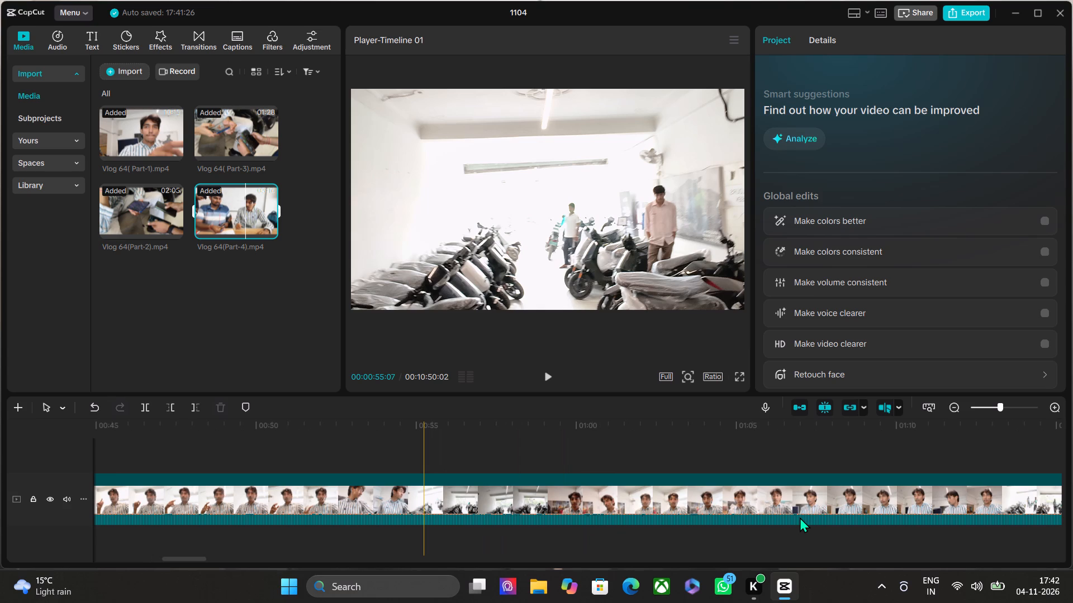
pyautogui.hscroll(-1, 762, 500)
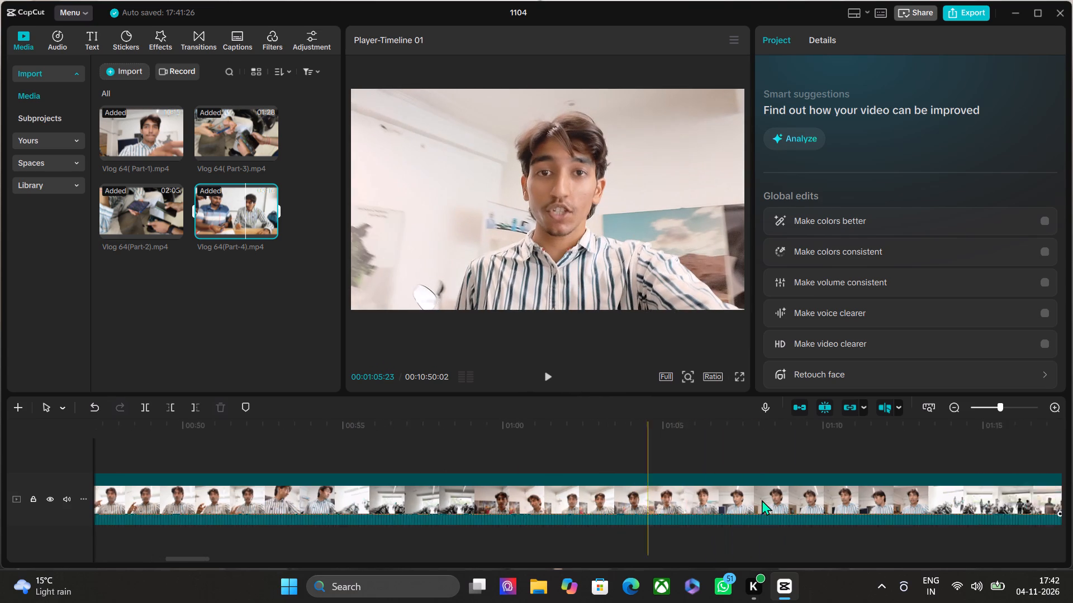
pyautogui.hscroll(-1, 762, 500)
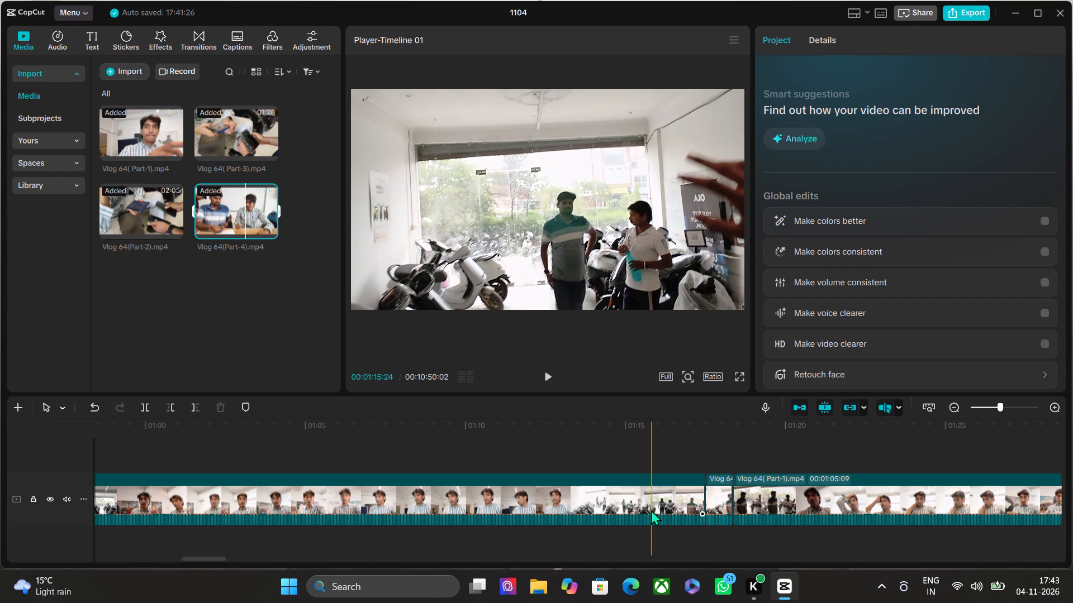
# Play the Part-1 footage around the showroom shot, from about 00:01:13 across the short clip to about 00:01:20.
pyautogui.press('space')
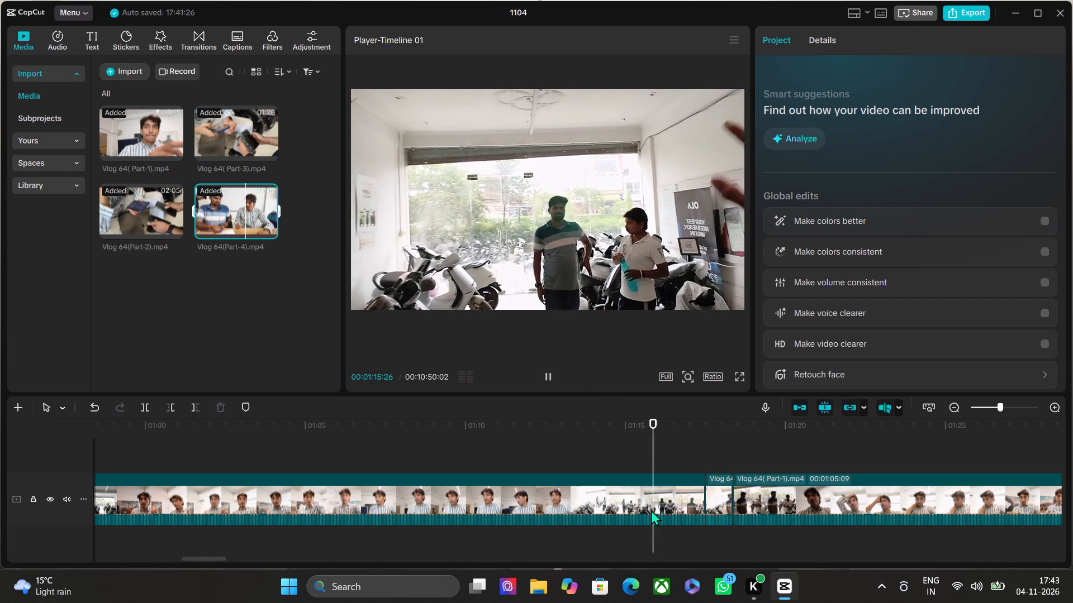
pyautogui.press('space')
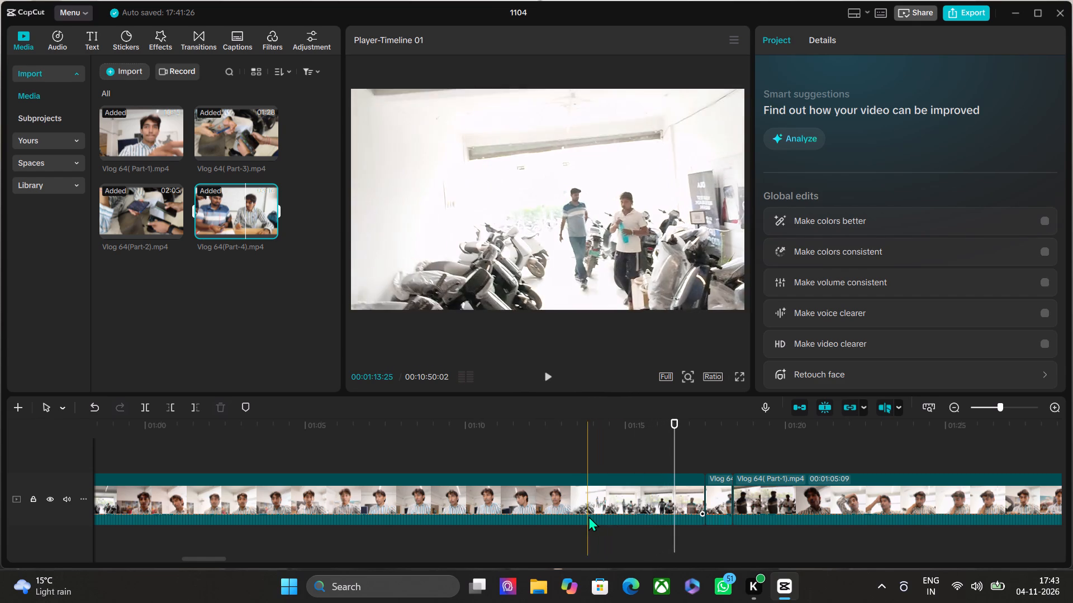
pyautogui.press('space')
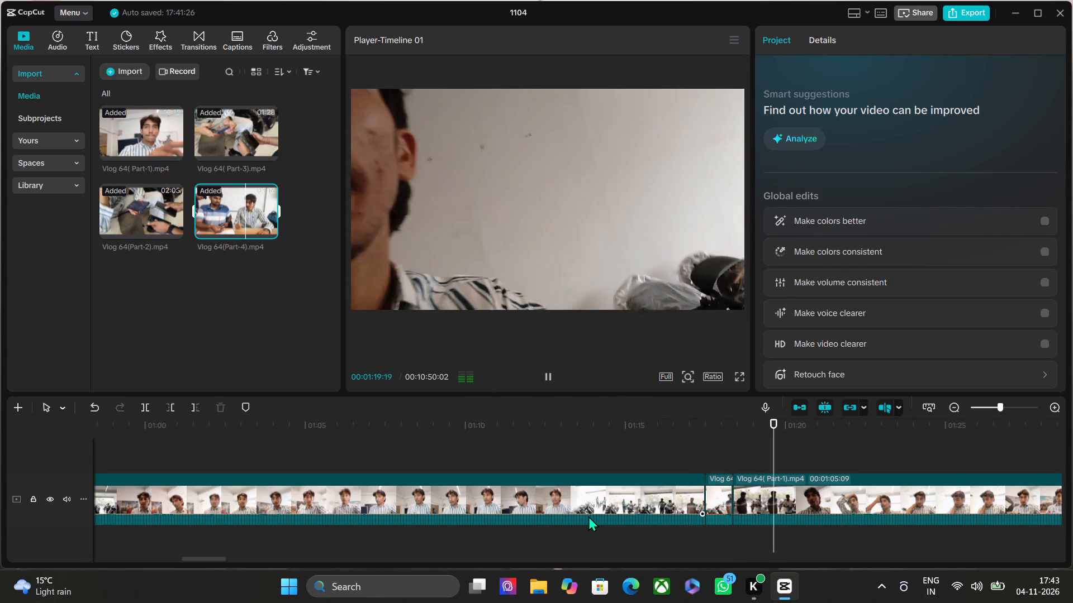
pyautogui.press('space')
pyautogui.press('space')
pyautogui.press('space')
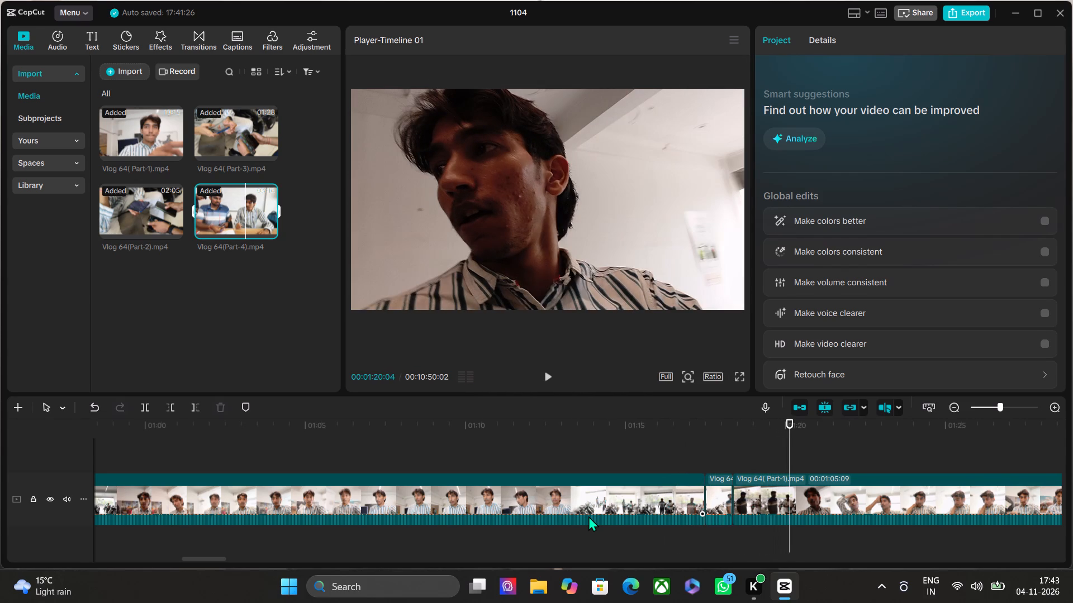
pyautogui.press('space')
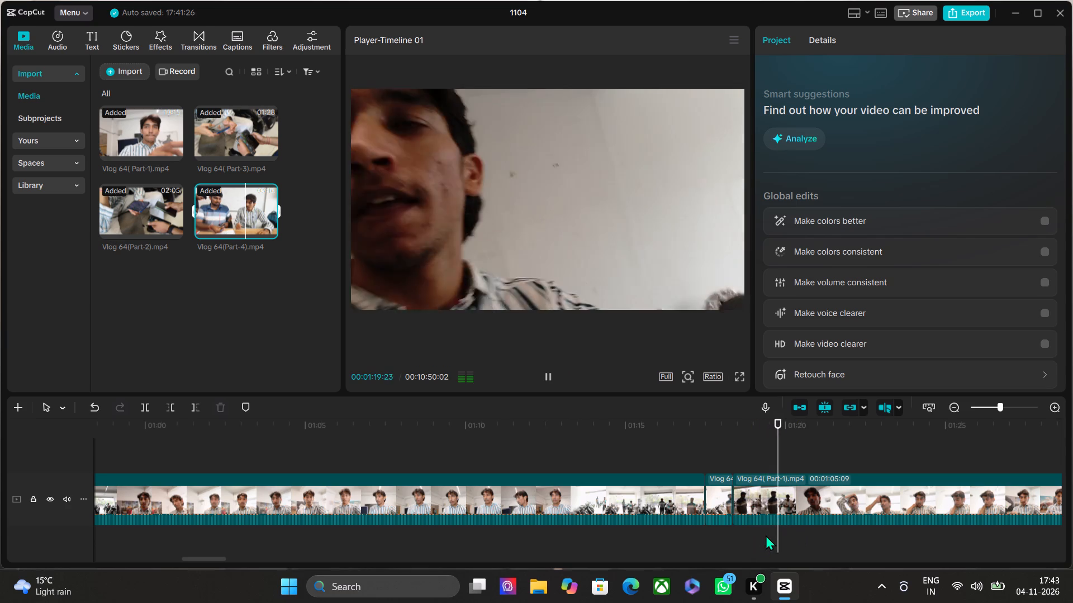
pyautogui.press('space')
# Skim the following Part-1 segments from 00:01:20 to about 00:03:00 for unwanted footage.
pyautogui.hscroll(-2, 766, 535)
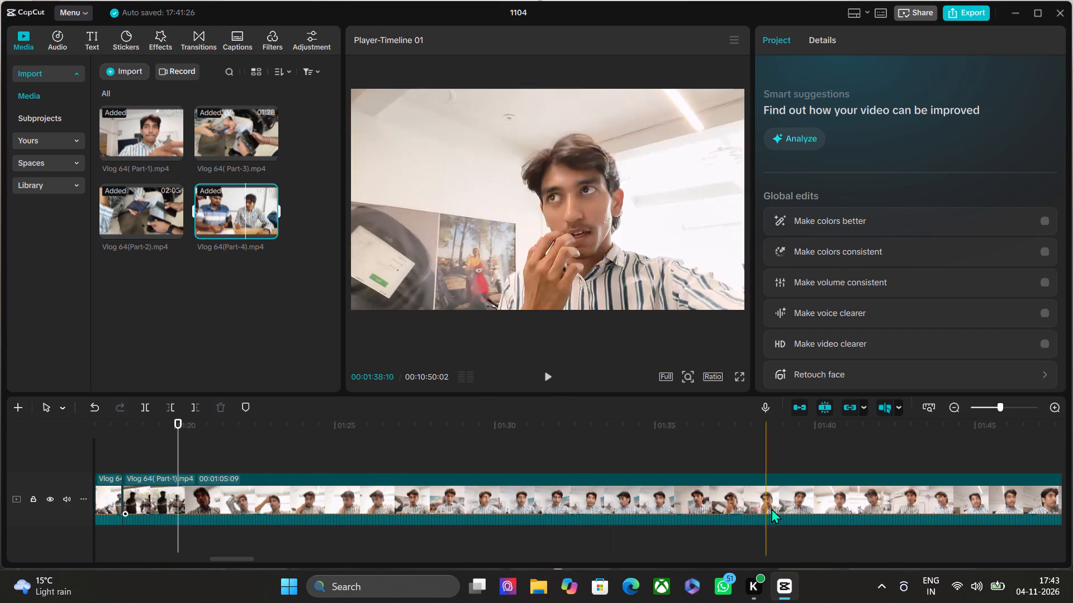
pyautogui.hscroll(-5, 784, 509)
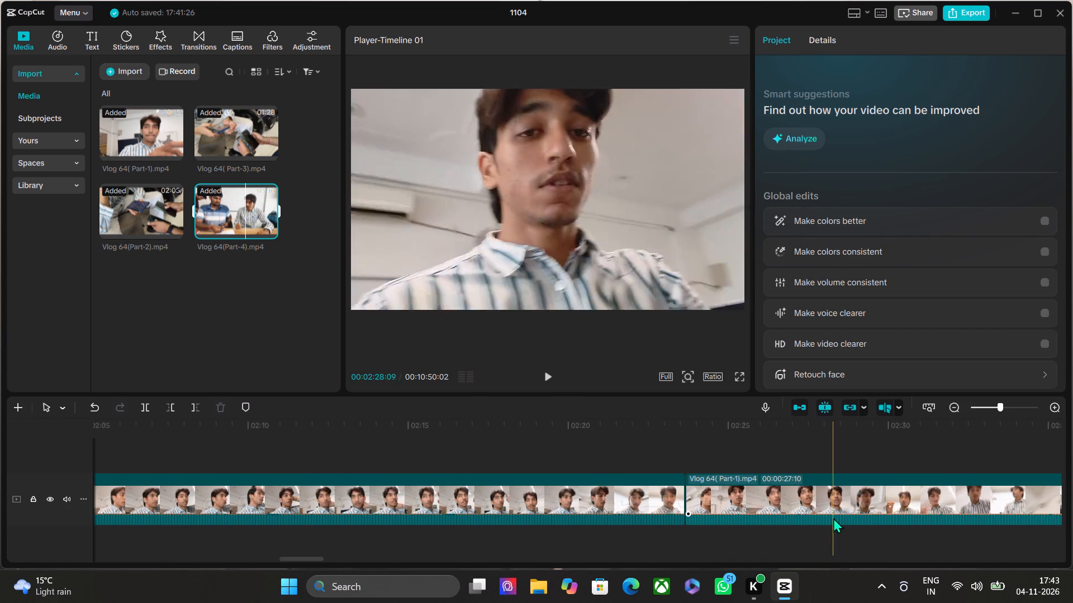
pyautogui.hscroll(-2, 761, 515)
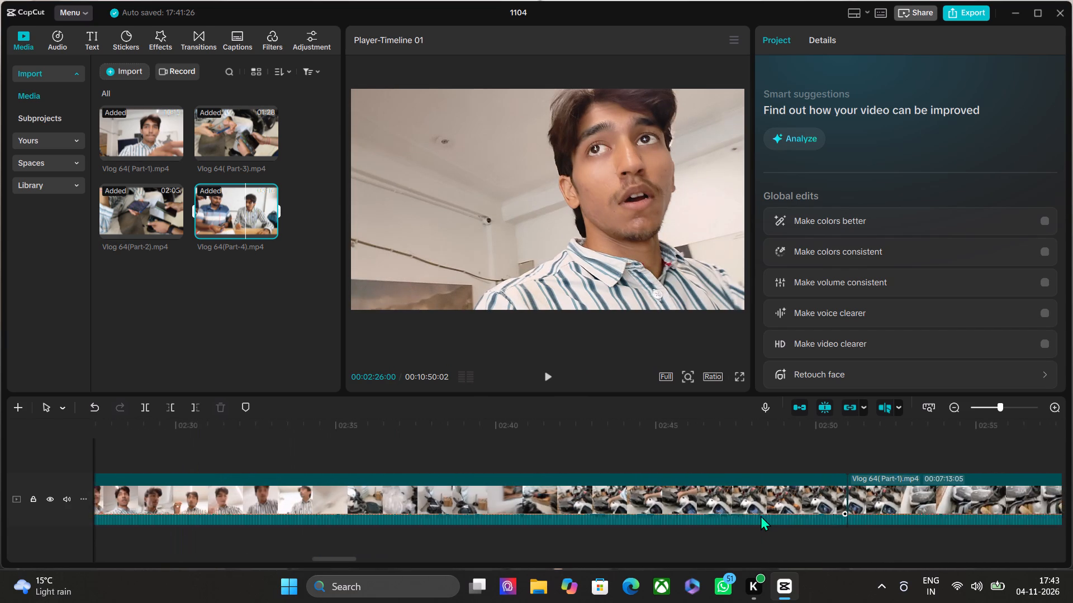
pyautogui.hscroll(-1, 752, 516)
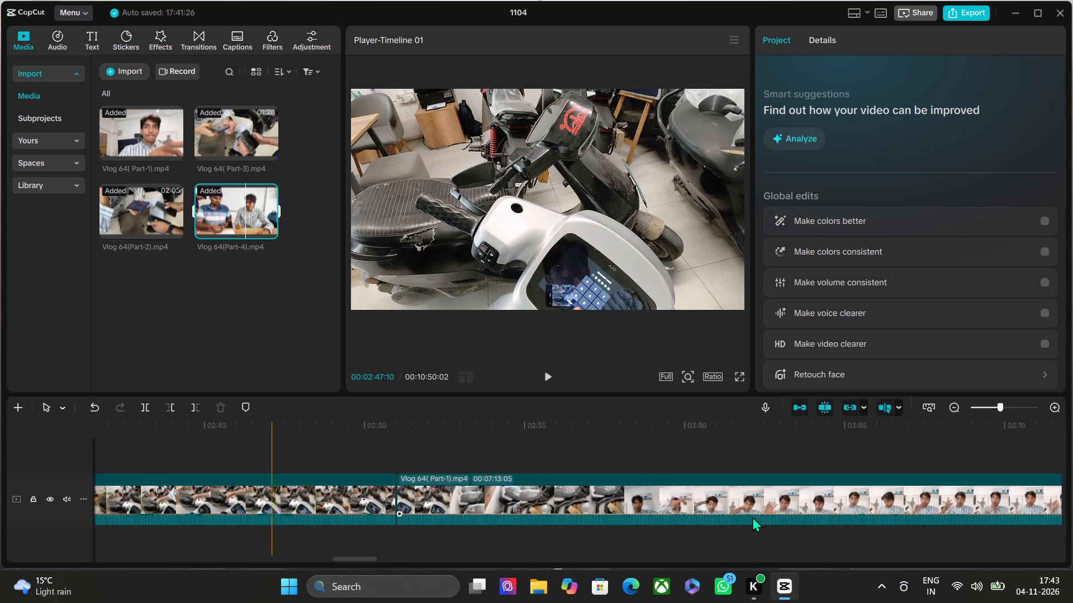
pyautogui.hscroll(-1, 752, 516)
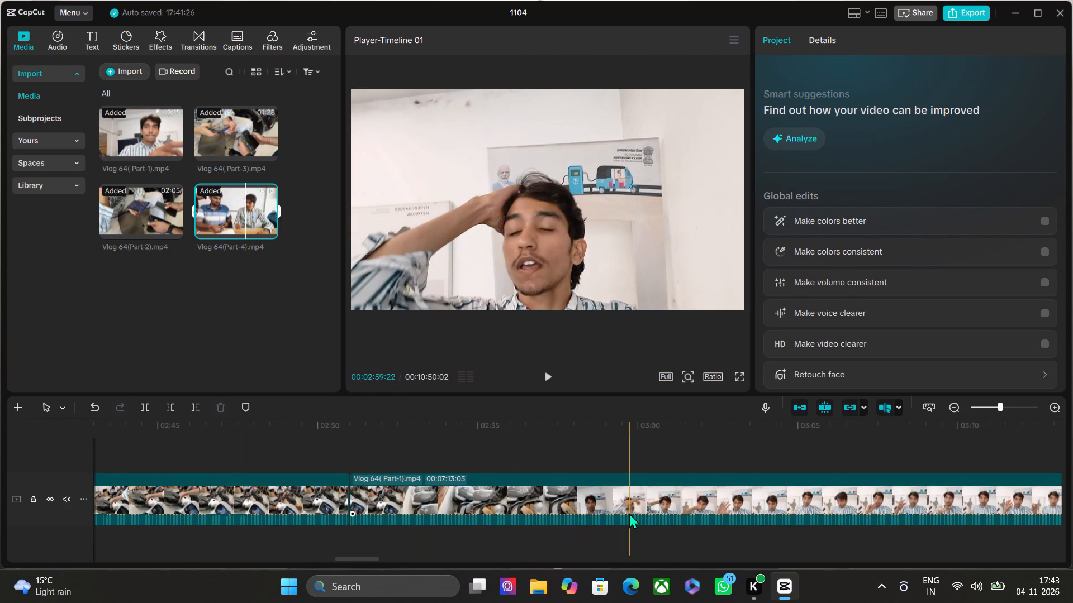
pyautogui.hscroll(5, 629, 513)
pyautogui.hscroll(-1, 629, 513)
# Play the start of the showroom shot in the first Part-1 segment and split the segment at 00:01:13:01.
pyautogui.hscroll(1, 629, 513)
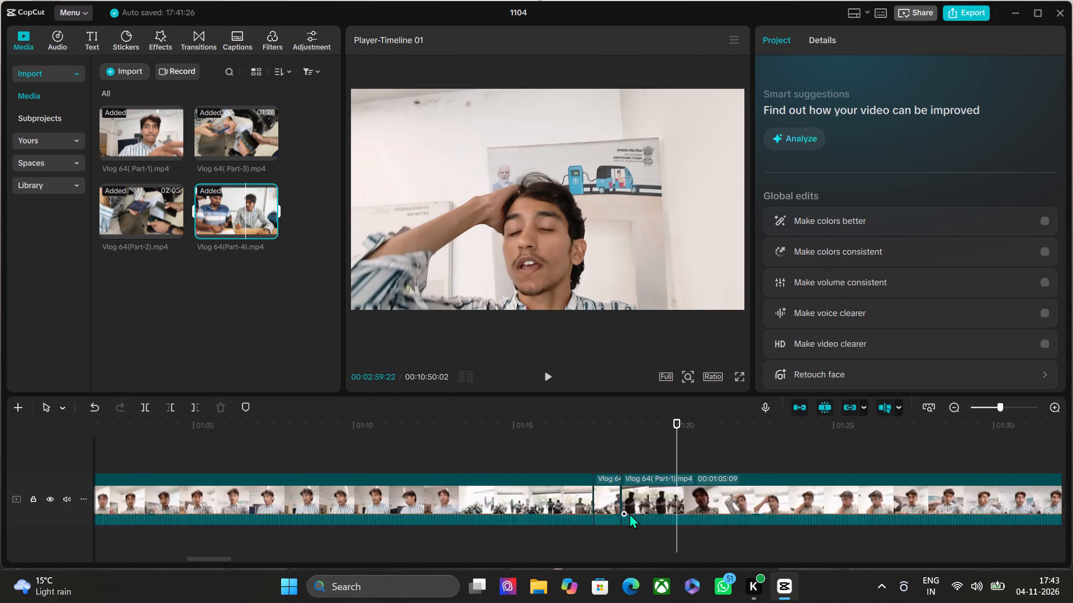
pyautogui.hscroll(1, 629, 513)
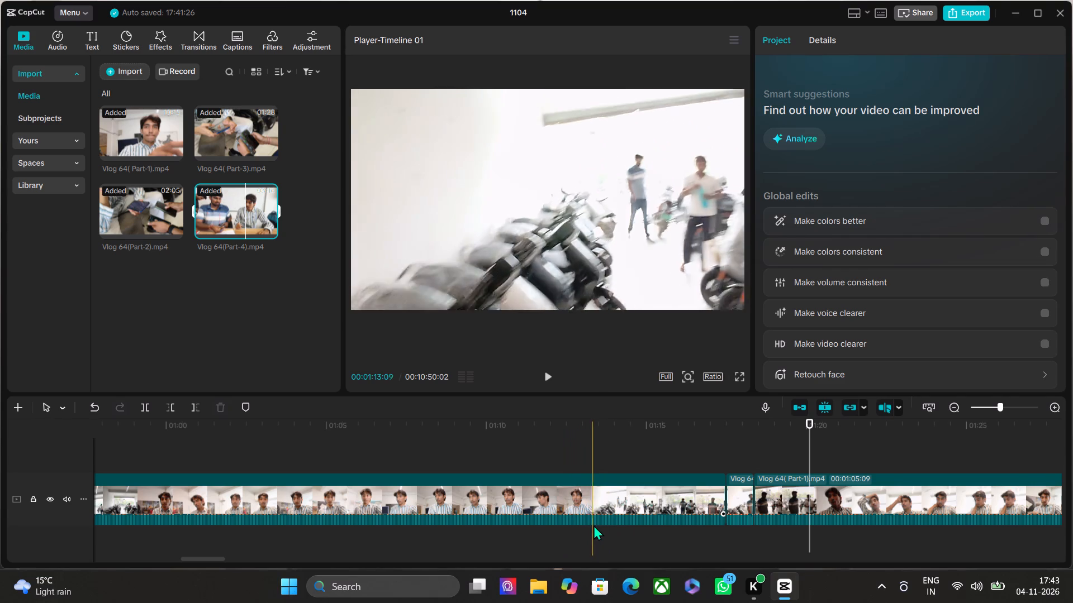
pyautogui.press('space')
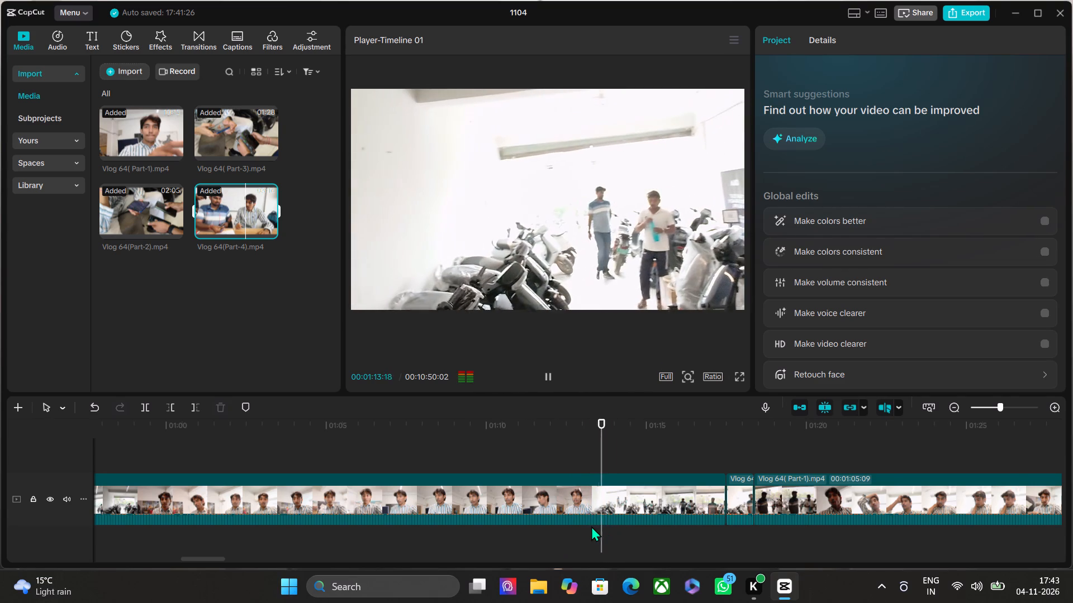
pyautogui.press('space')
pyautogui.press('space')
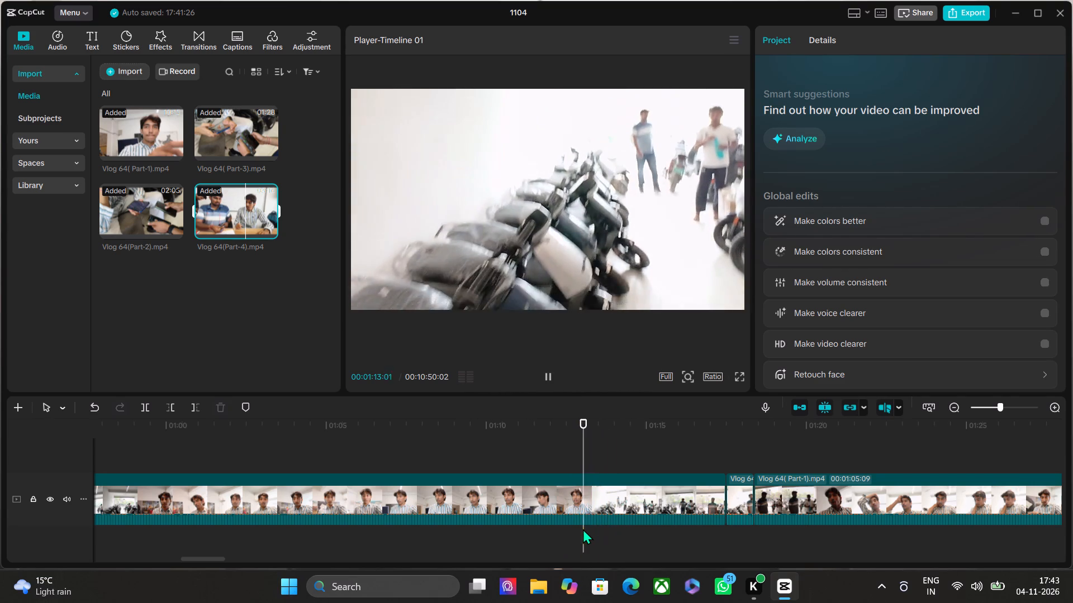
pyautogui.press('space')
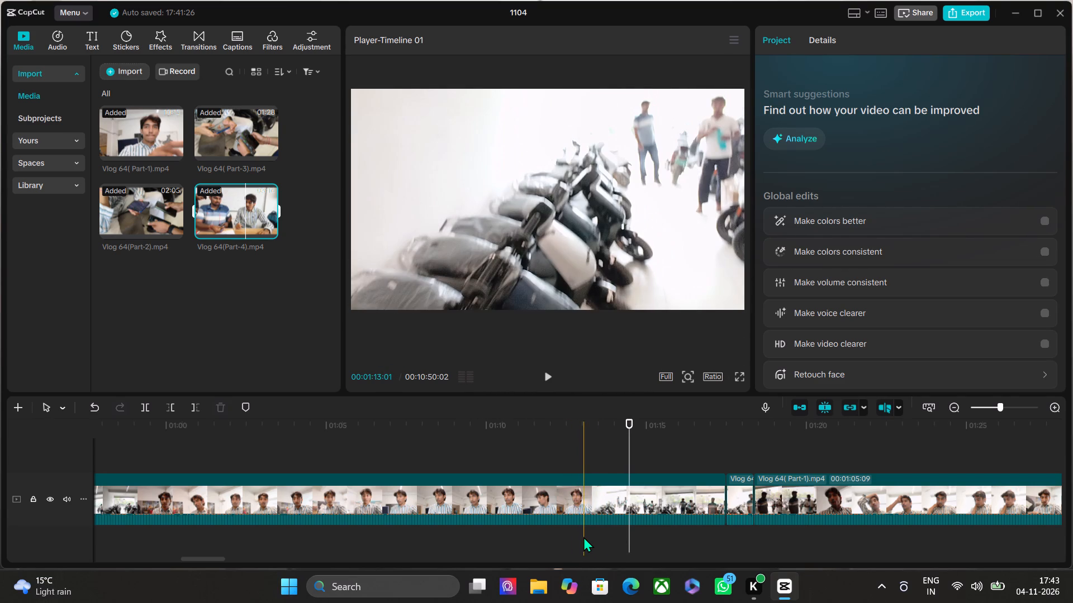
pyautogui.hotkey('ctrl', 'k')
# Trim the end of the split-off Part-1 showroom segment to a duration of 00:00:04:10 and play across its cut.
pyautogui.press('space')
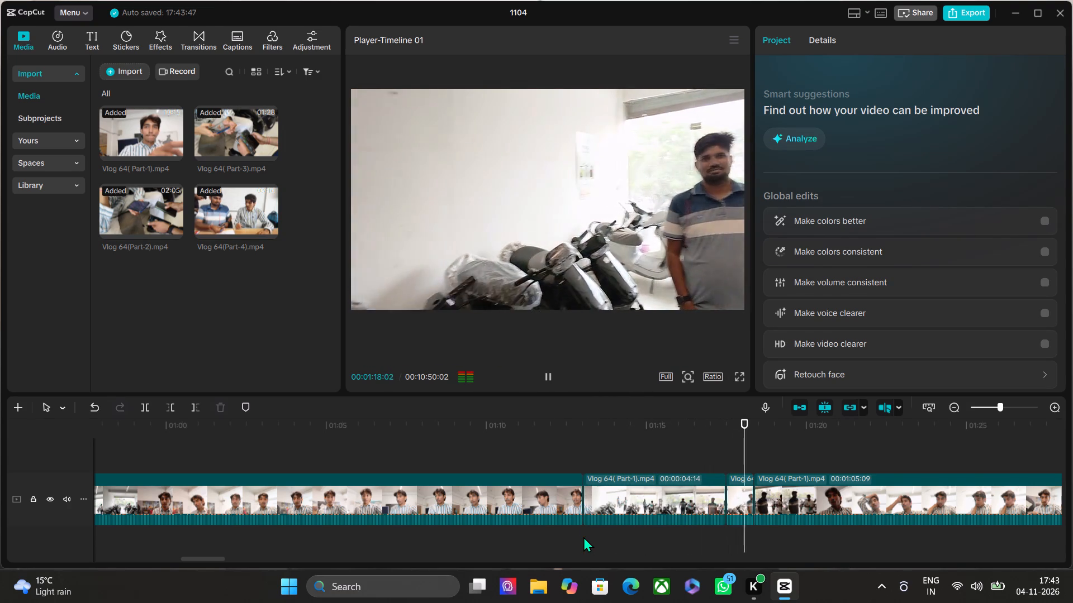
pyautogui.press('space')
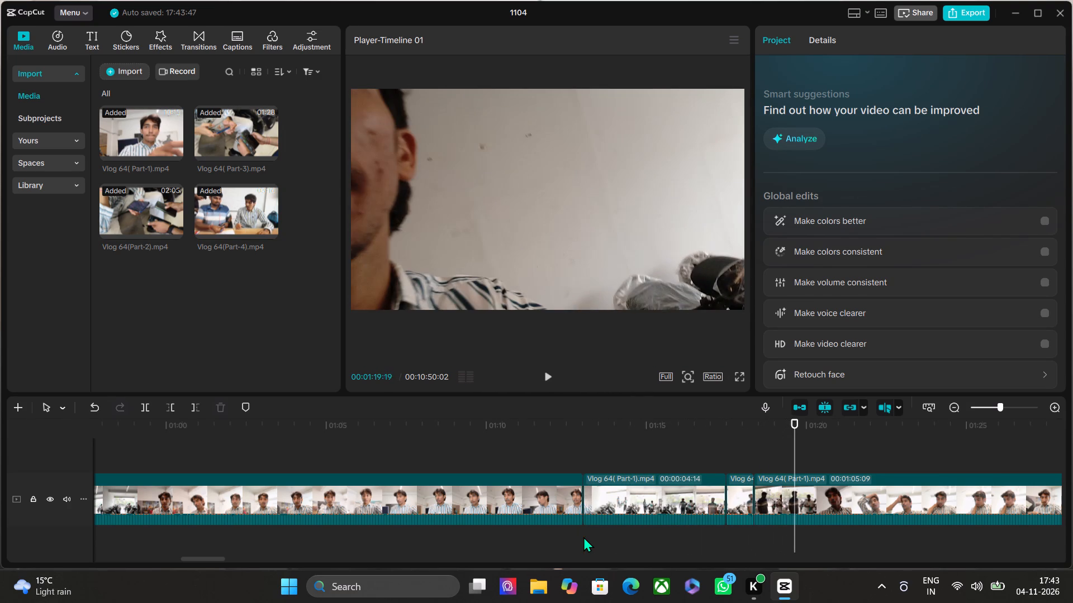
pyautogui.click(694, 508)
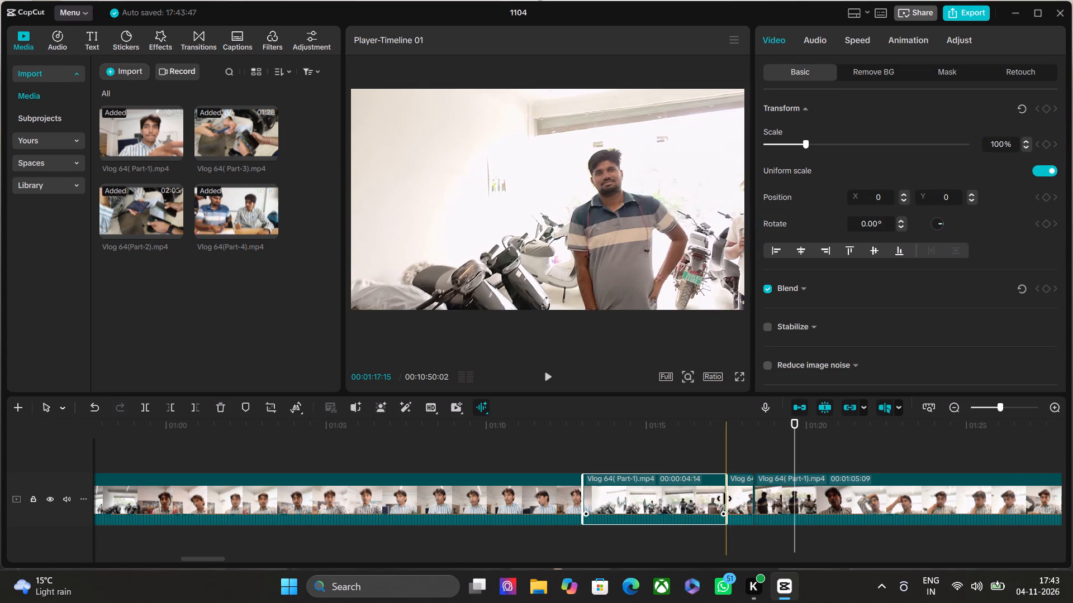
pyautogui.click(724, 499)
pyautogui.press('space')
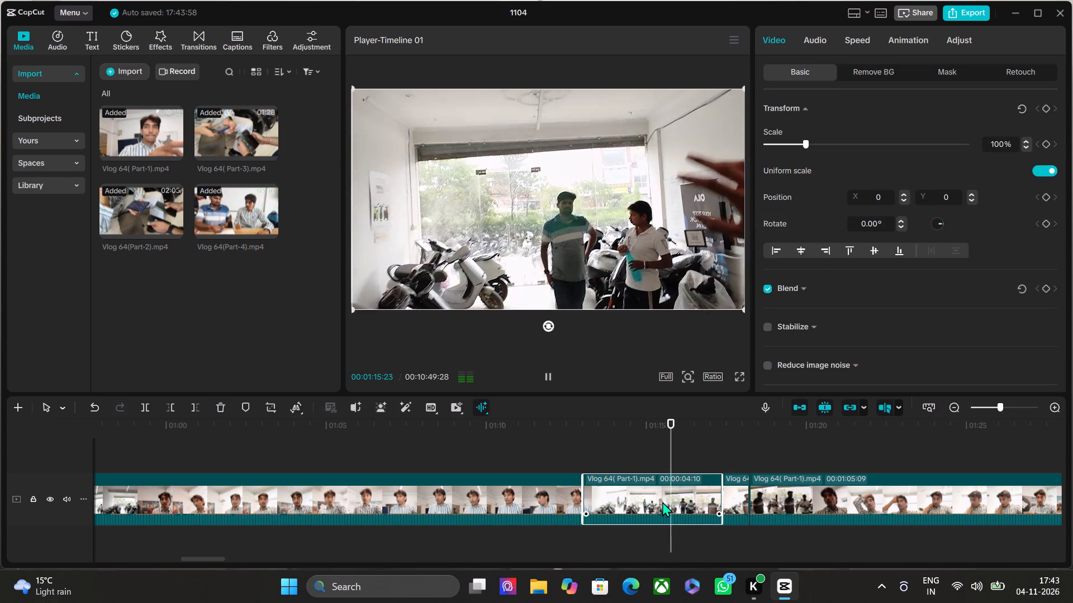
pyautogui.press('space')
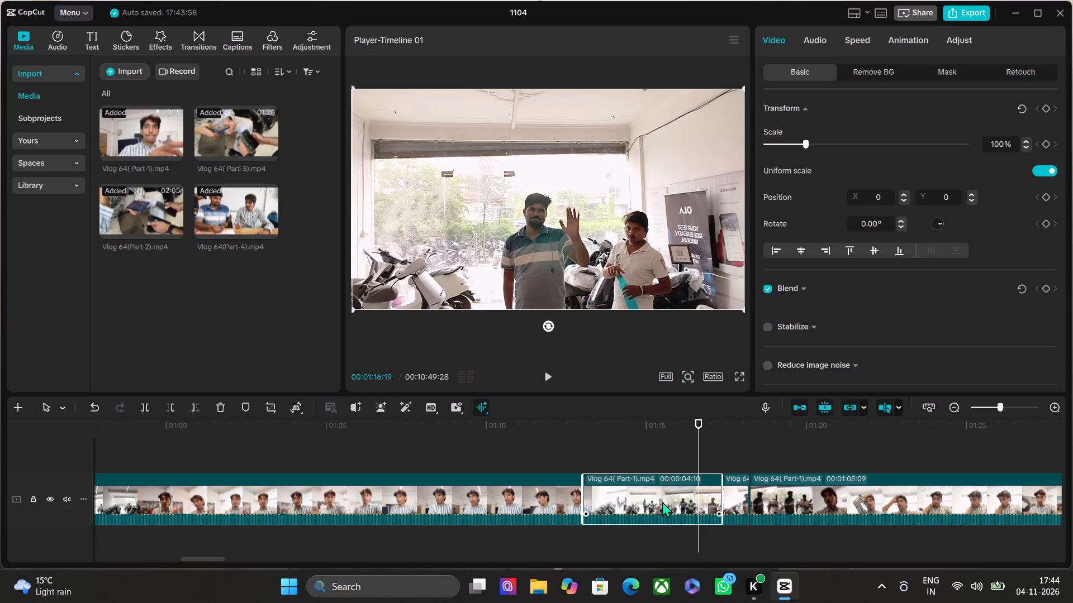
pyautogui.press('space')
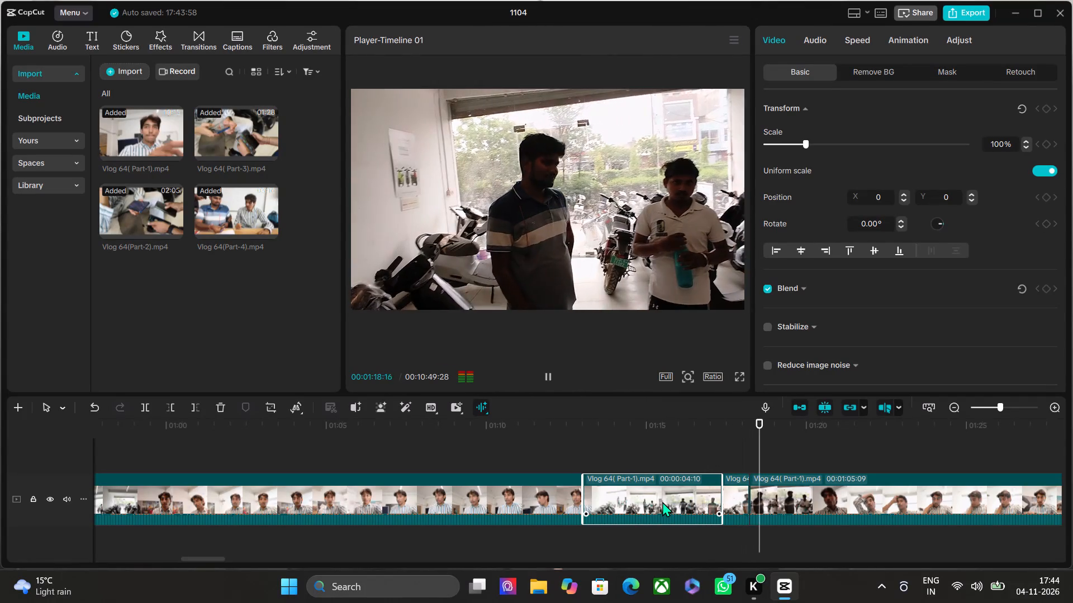
# Replay the end of the 00:00:04:10 showroom segment across its cut, from about 00:01:16 to 00:01:18.
pyautogui.press('space')
pyautogui.press('space')
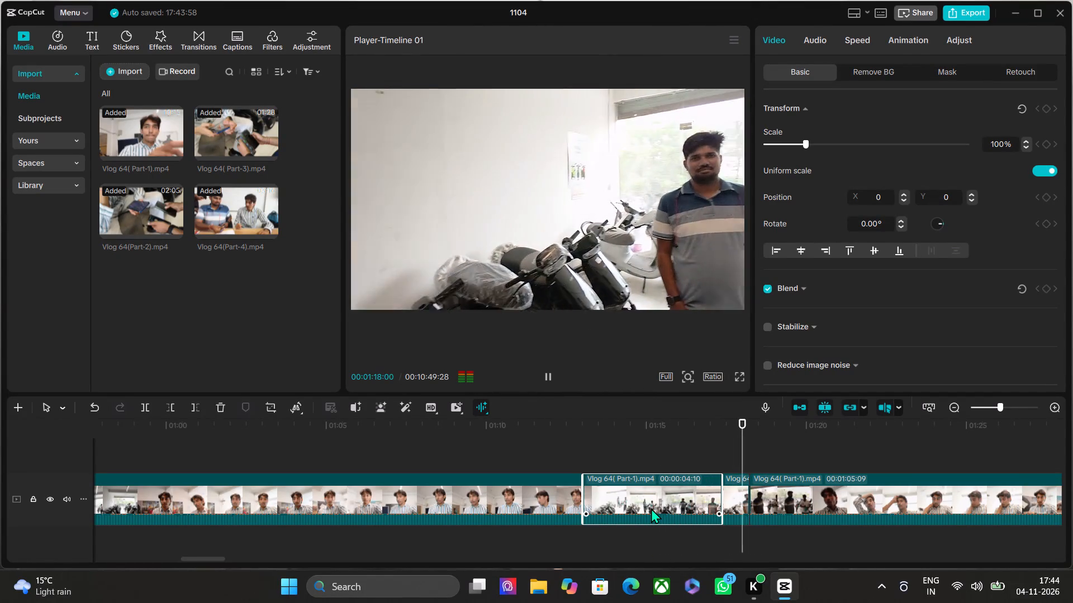
pyautogui.press('space')
pyautogui.press('space')
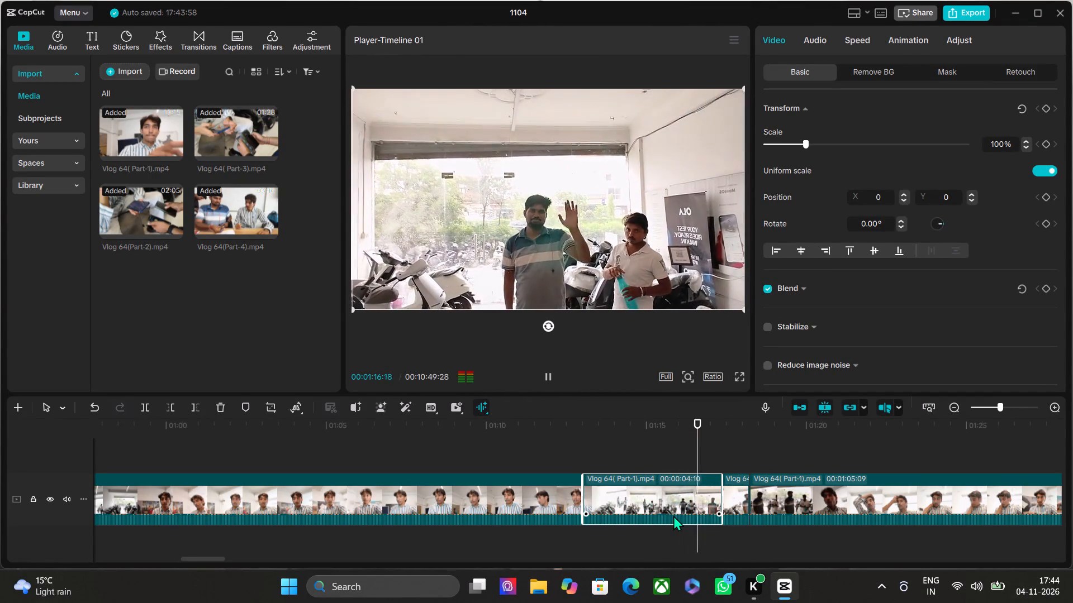
pyautogui.press('space')
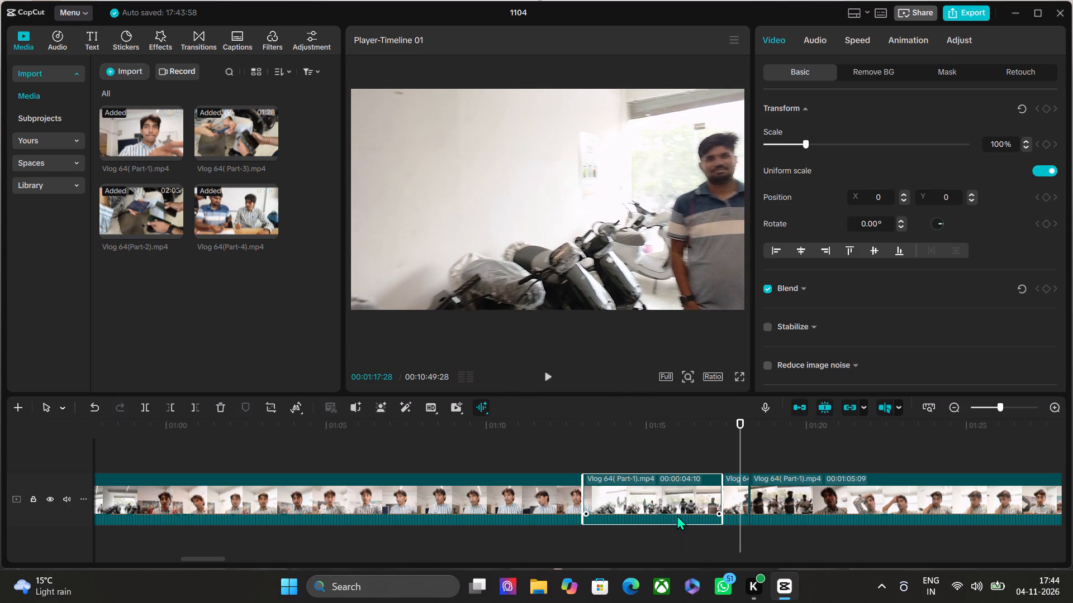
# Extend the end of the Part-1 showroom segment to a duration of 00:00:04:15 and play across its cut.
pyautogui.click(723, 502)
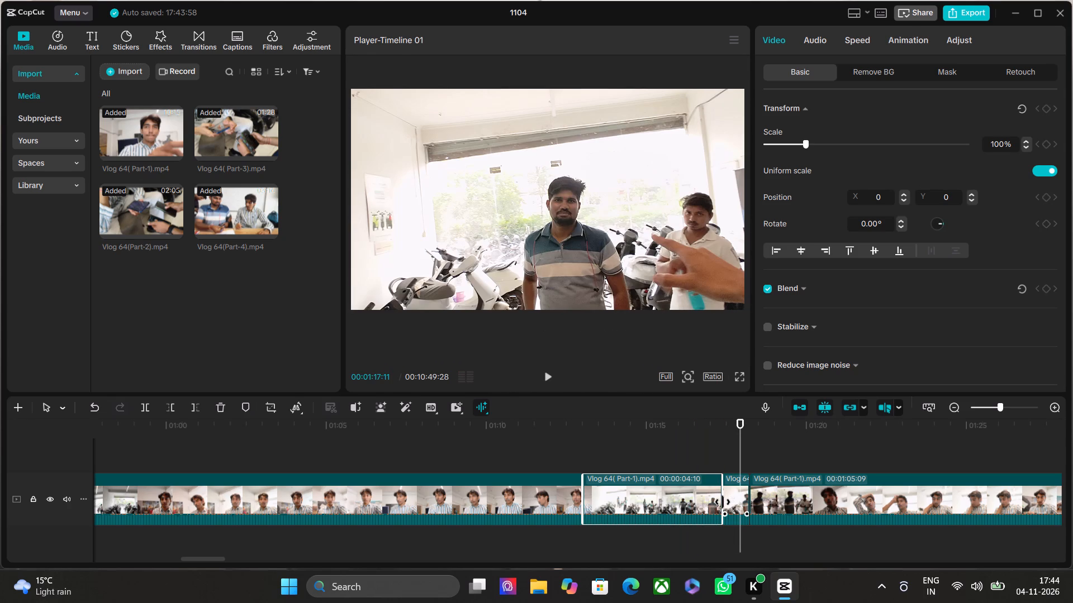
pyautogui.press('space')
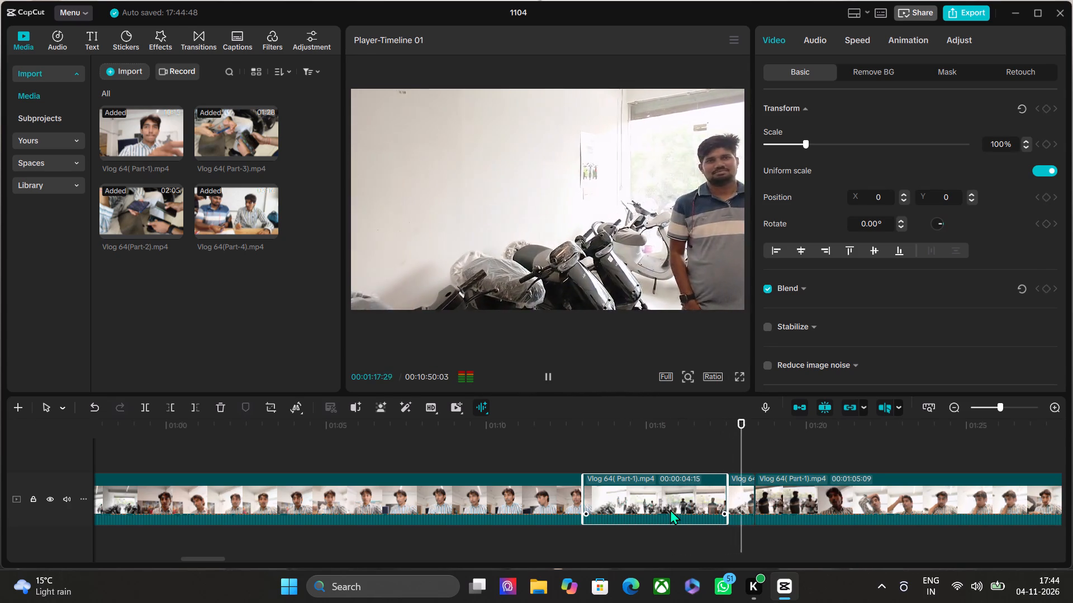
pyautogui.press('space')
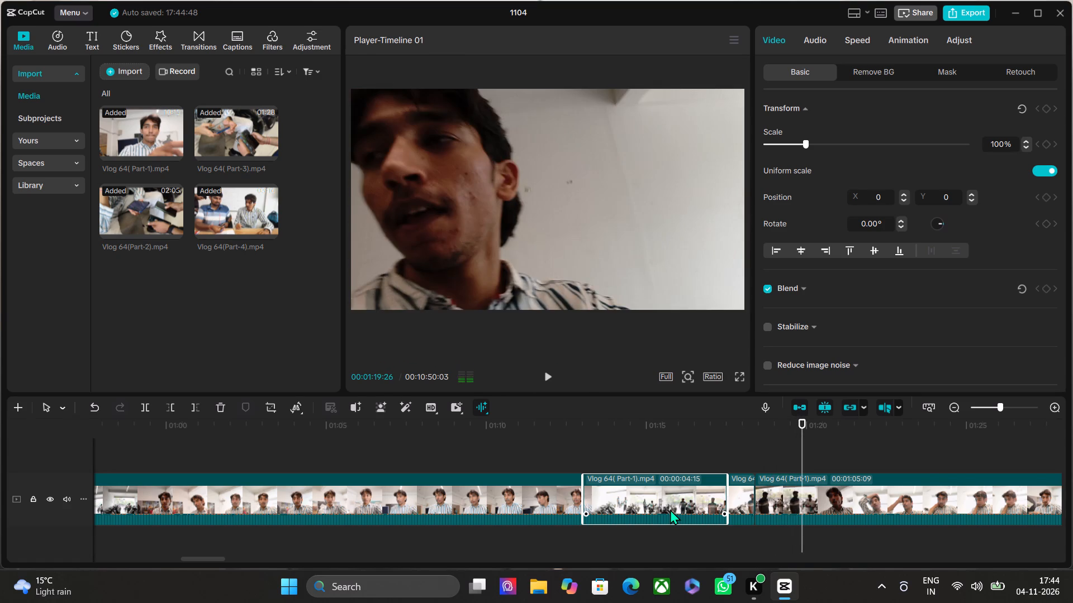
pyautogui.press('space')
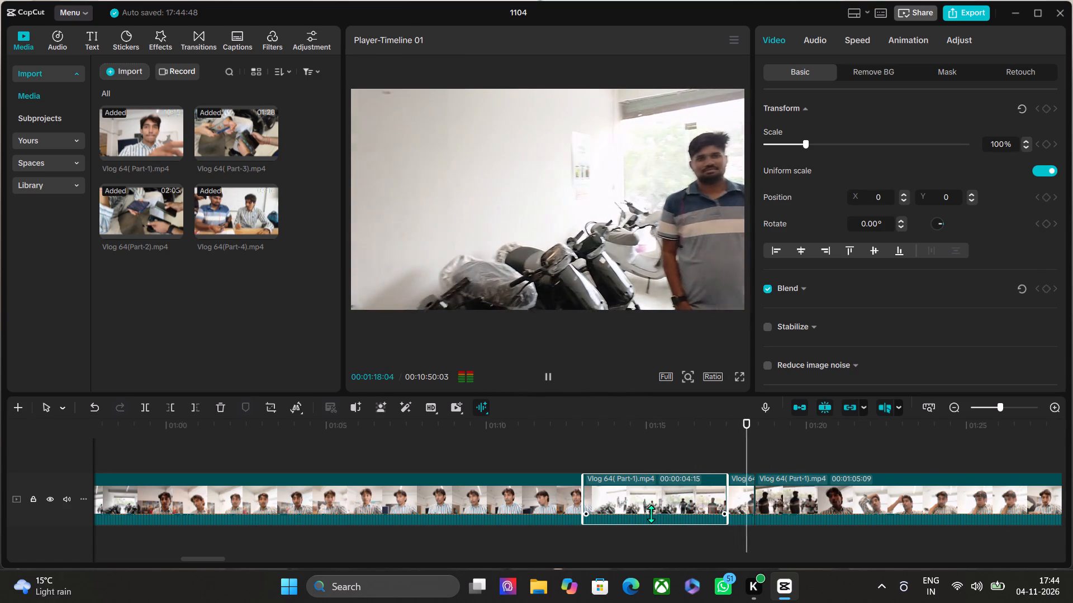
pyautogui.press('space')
# Trim the end of the showroom segment to 00:00:04:12, play the cut, shorten it to 00:00:04:10 and replay the cut.
pyautogui.moveTo(727, 502); pyautogui.dragTo(720, 502)
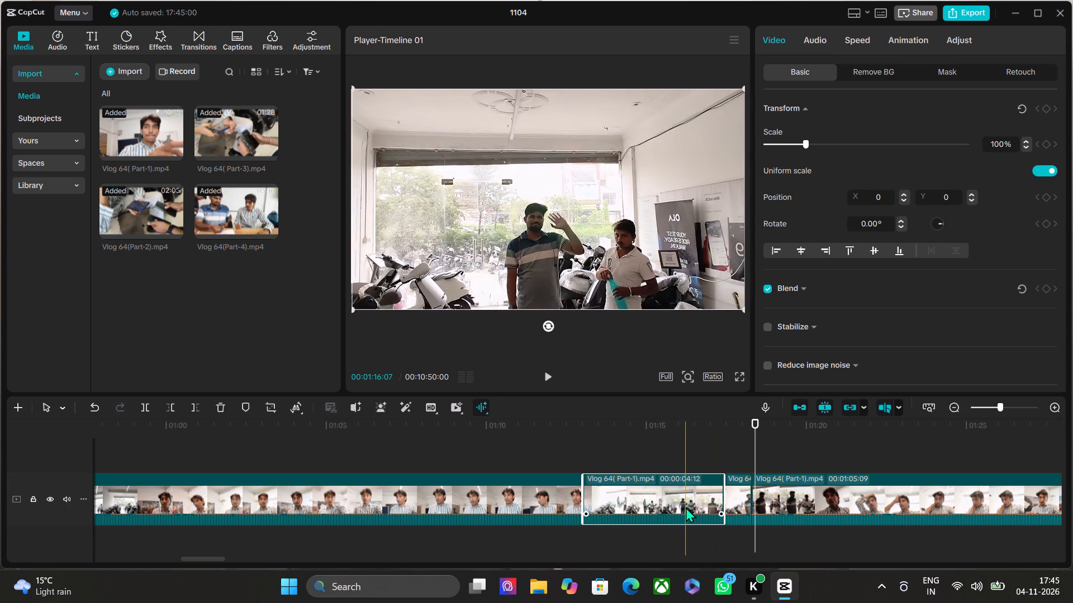
pyautogui.press('space')
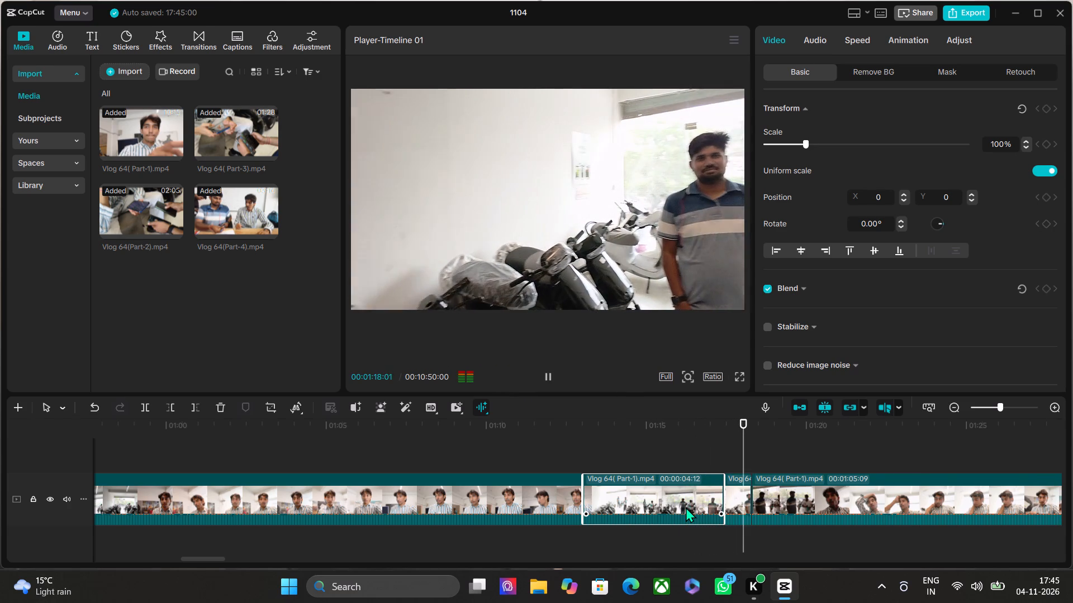
pyautogui.press('space')
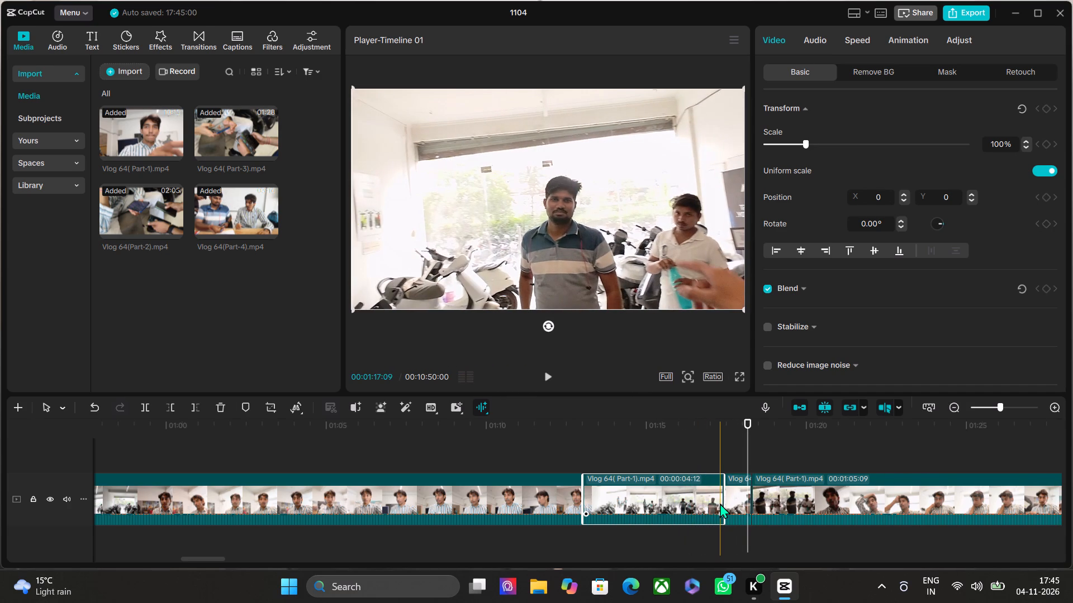
pyautogui.click(723, 504)
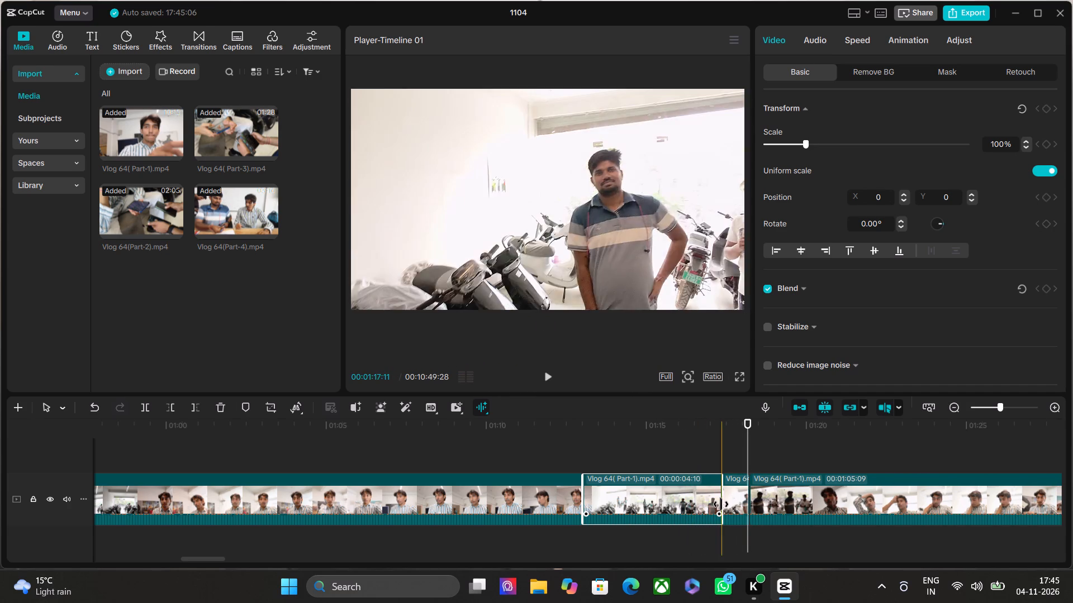
pyautogui.press('space')
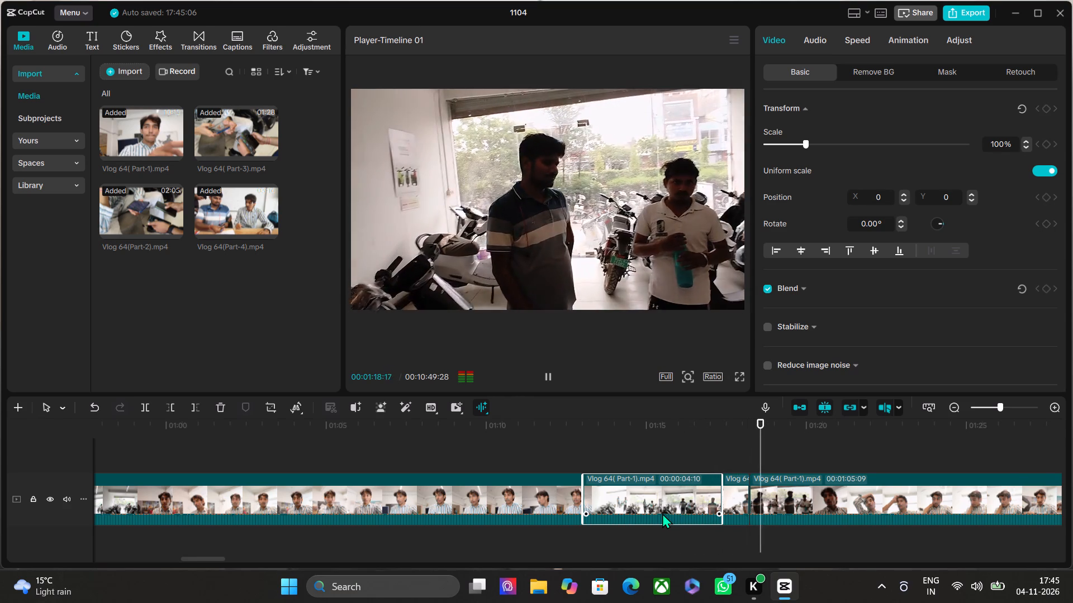
# Replay the showroom cuts and split the following Part-1 clip at 00:01:19:11, where the showroom shot ends.
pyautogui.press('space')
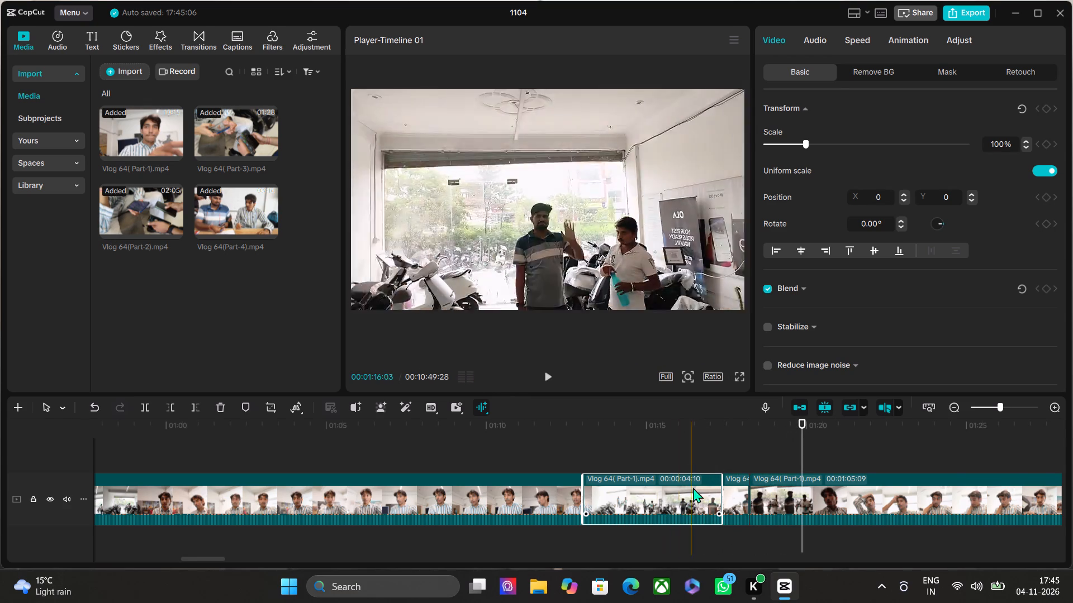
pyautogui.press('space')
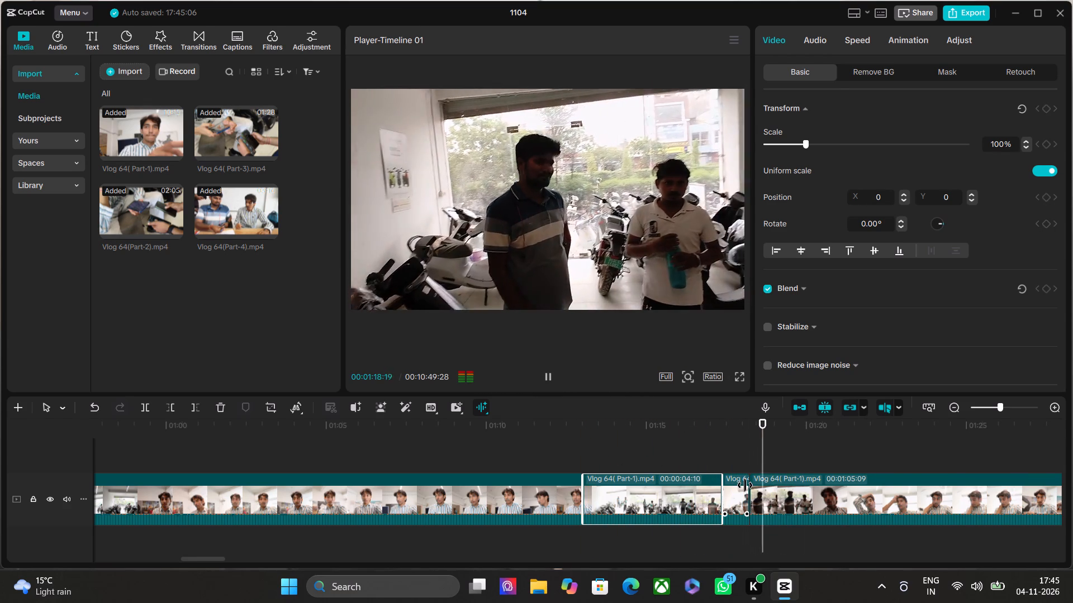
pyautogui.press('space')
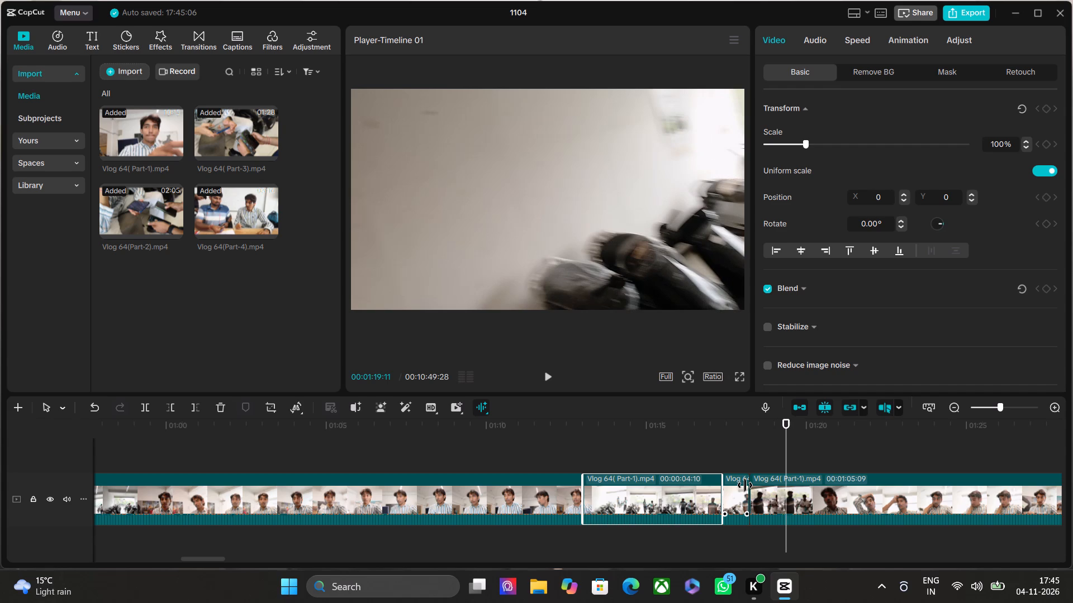
pyautogui.hotkey('ctrl', 'k')
# Select the three consecutive Part-1 showroom segments between about 00:01:12 and 00:01:19:11 together and copy them.
pyautogui.moveTo(581, 462); pyautogui.dragTo(626, 464)
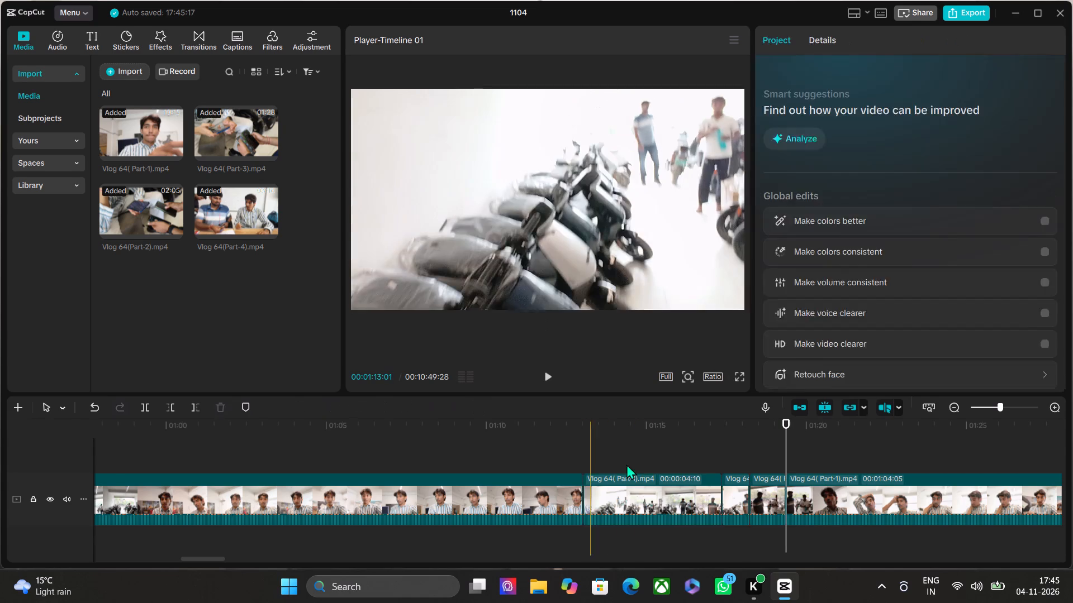
pyautogui.moveTo(626, 464); pyautogui.dragTo(634, 443)
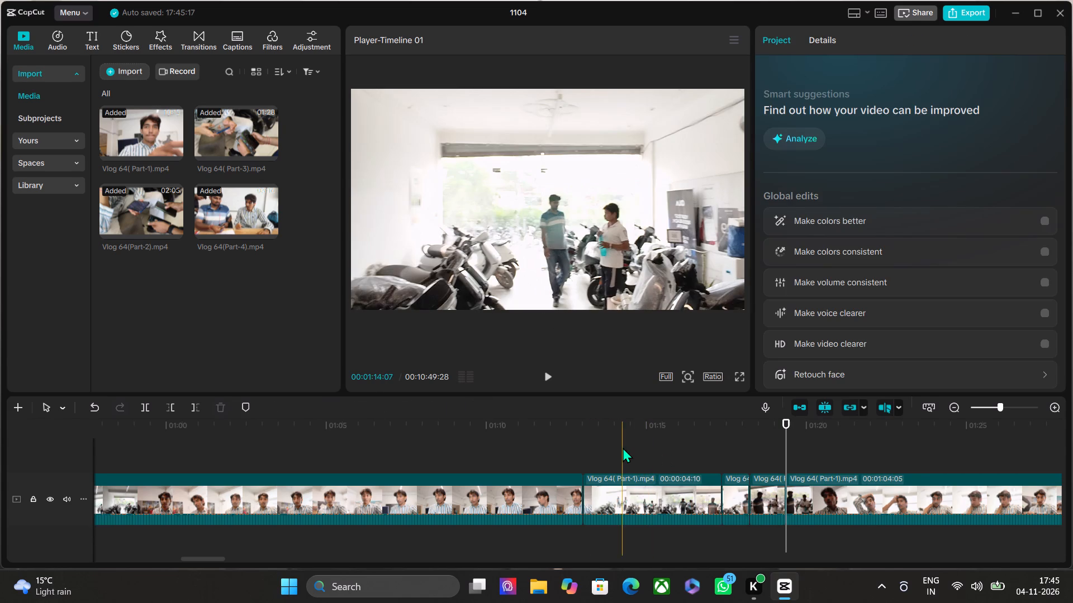
pyautogui.moveTo(623, 447); pyautogui.dragTo(767, 511)
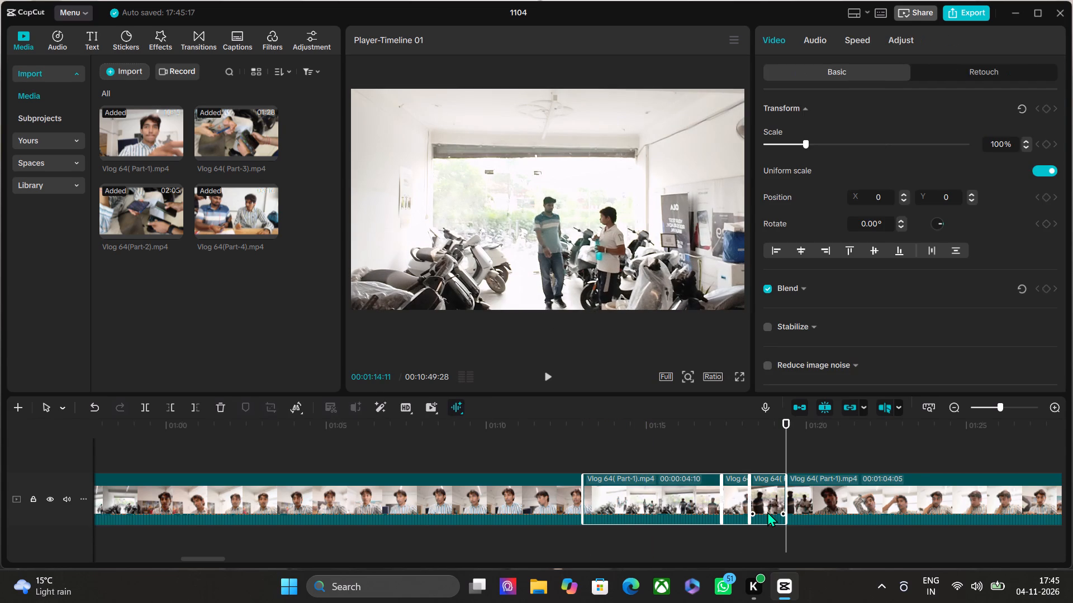
pyautogui.hotkey('ctrl', 'c')
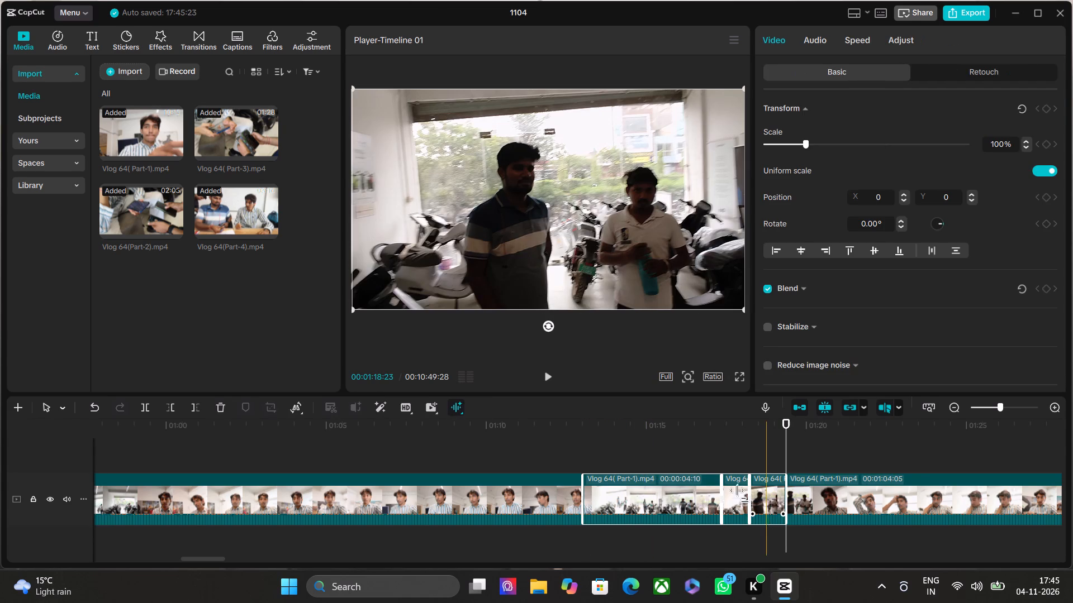
# Deselect the copied segments, place the playhead at 00:01:22:05 and bring the later part of the timeline into view.
pyautogui.click(875, 440)
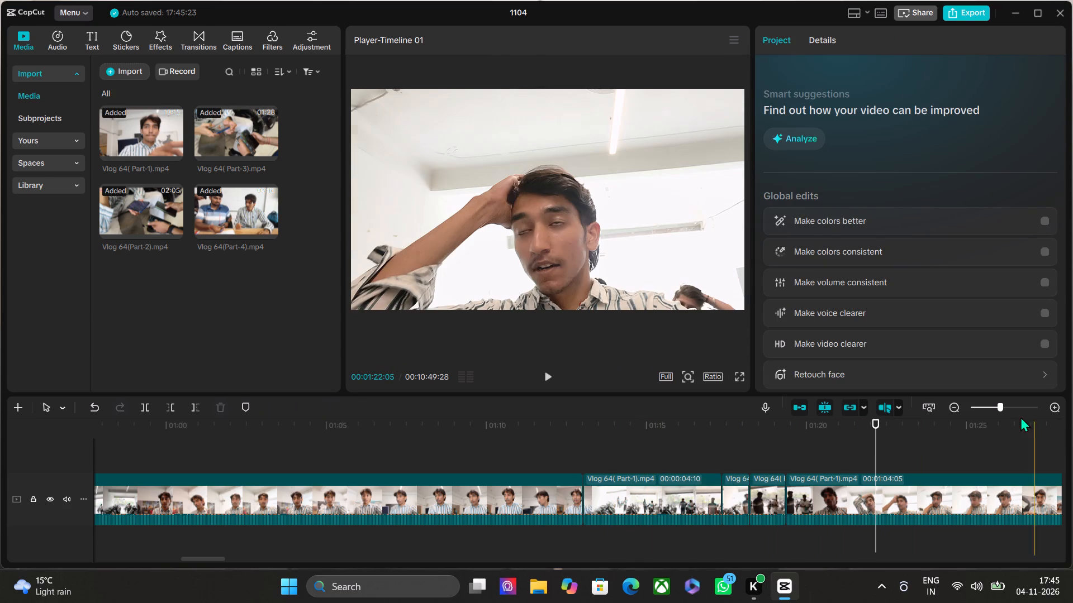
pyautogui.click(985, 406)
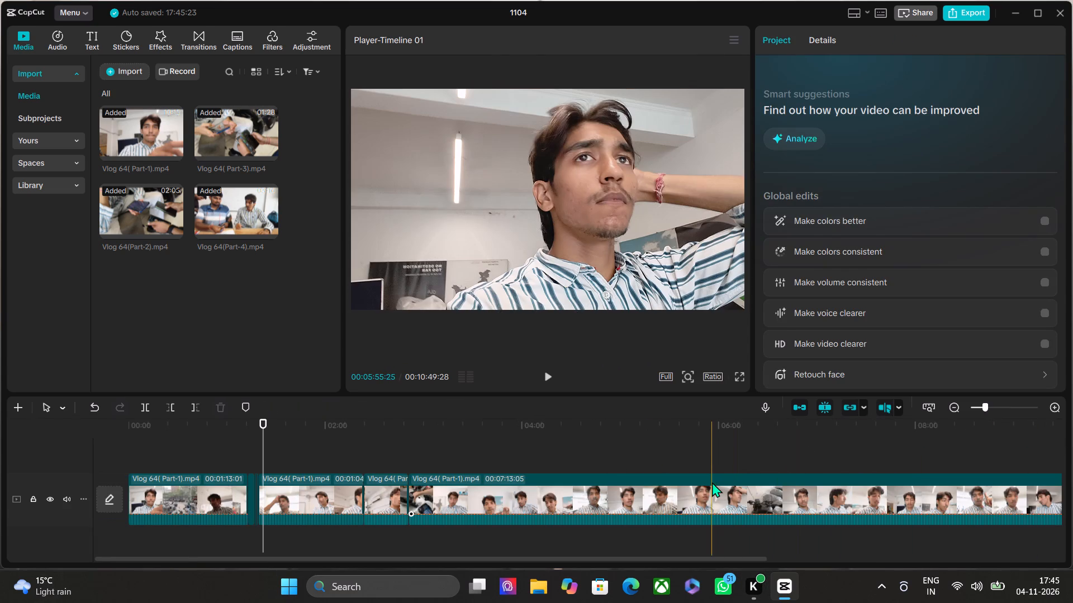
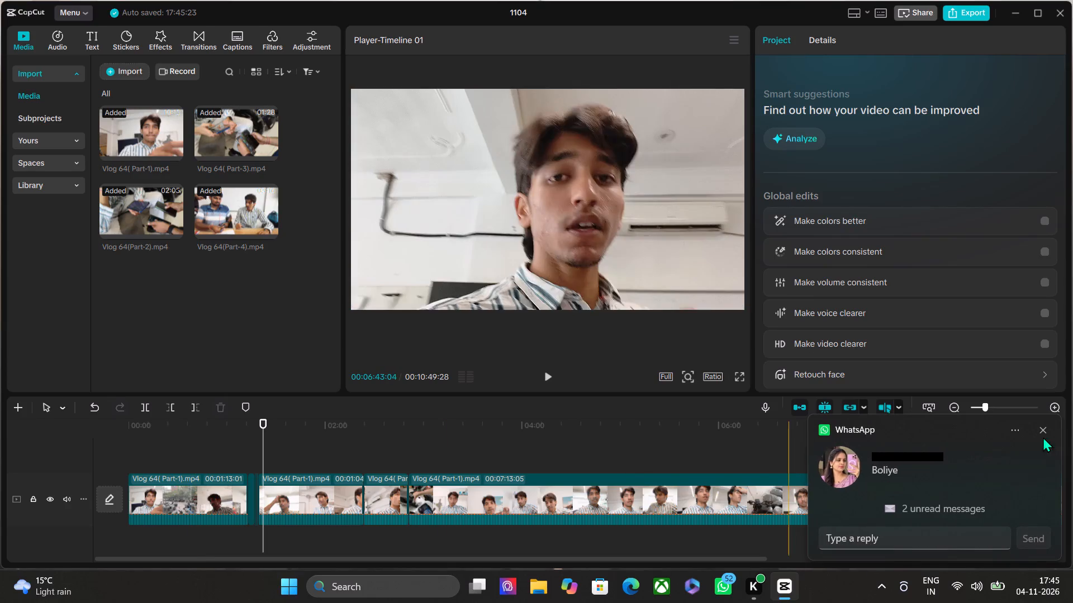
# Dismiss the WhatsApp message notification covering the timeline.
pyautogui.click(1044, 430)
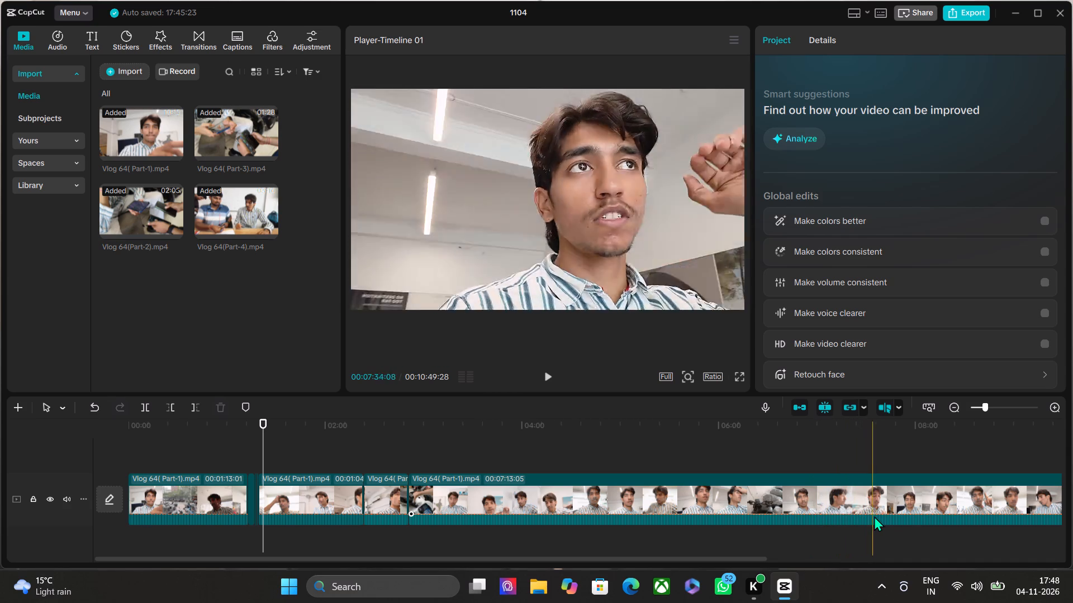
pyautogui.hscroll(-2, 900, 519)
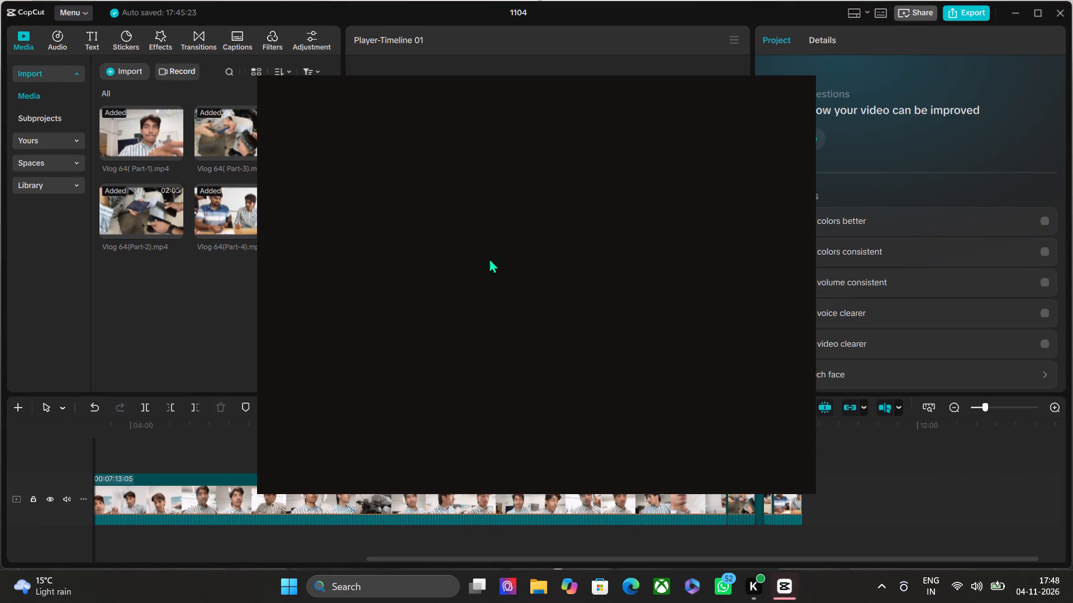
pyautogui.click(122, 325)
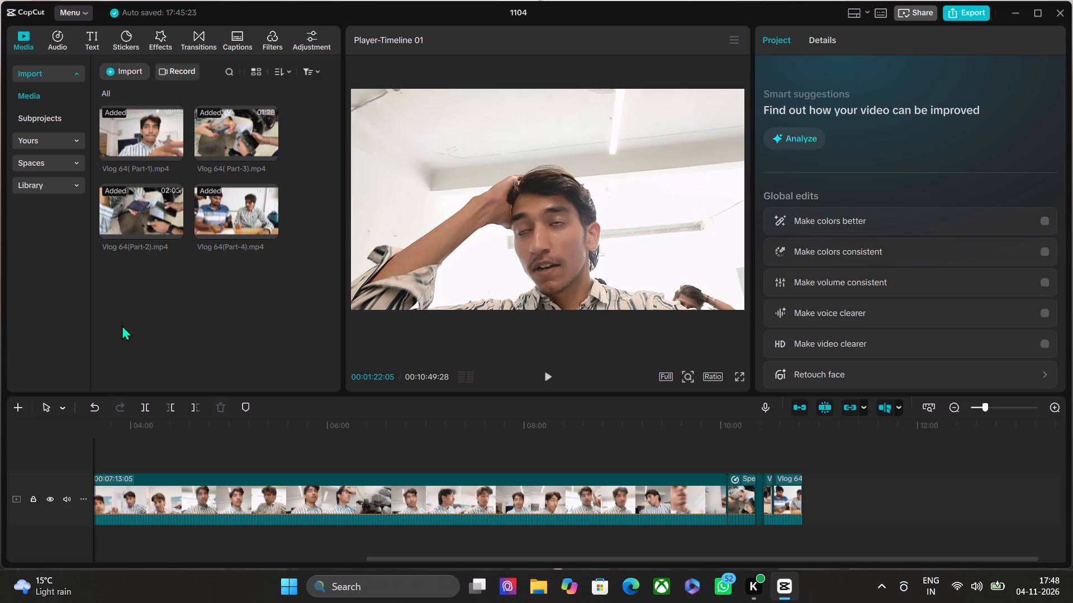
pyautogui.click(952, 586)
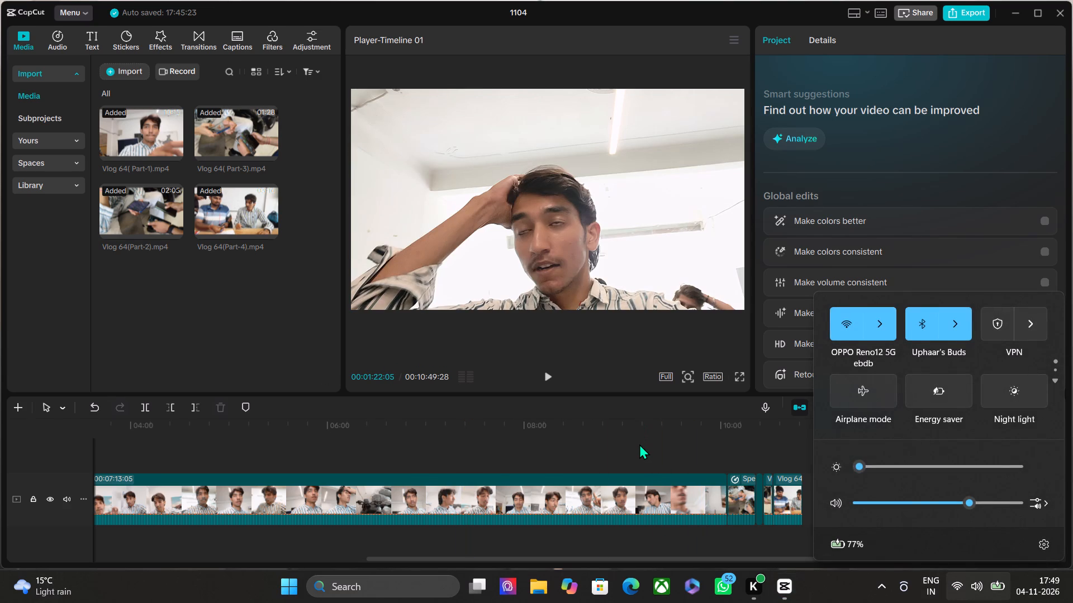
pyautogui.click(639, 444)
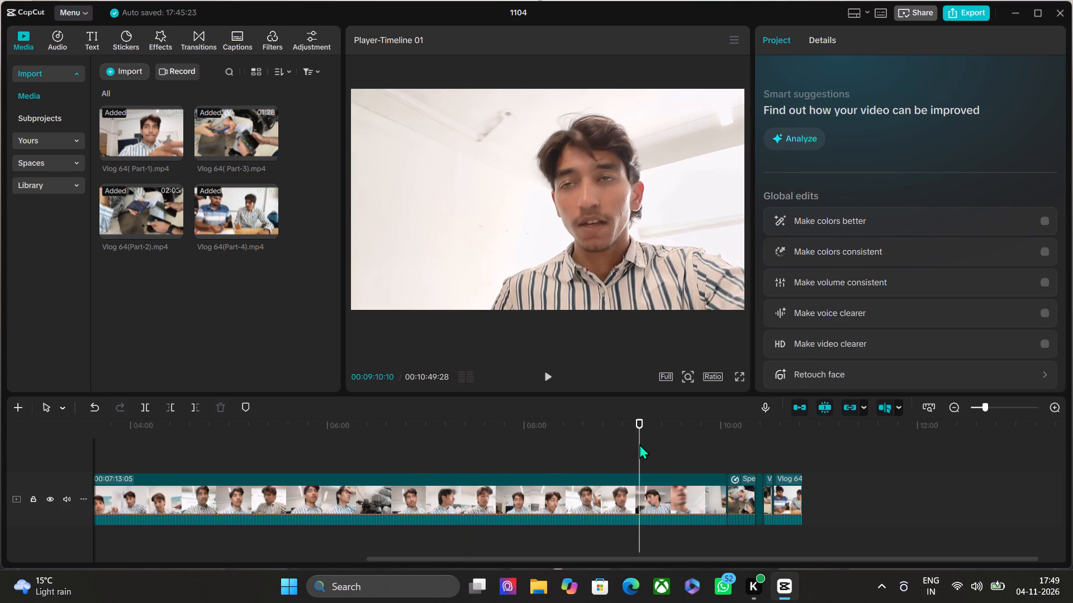
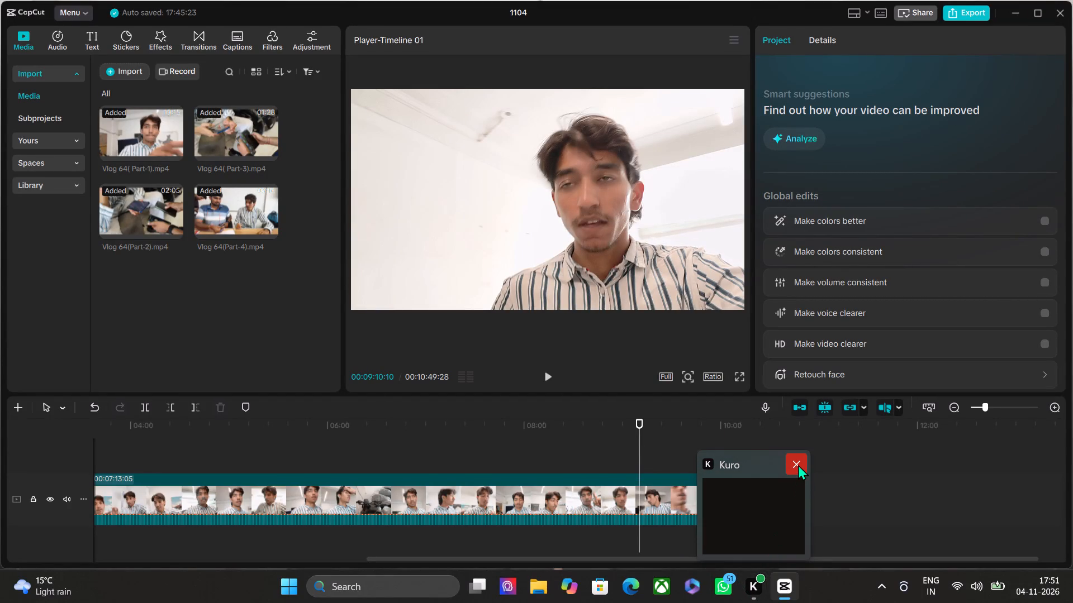
# Close the Kuro app, the 1104 video project and the CapCut home window.
pyautogui.click(798, 465)
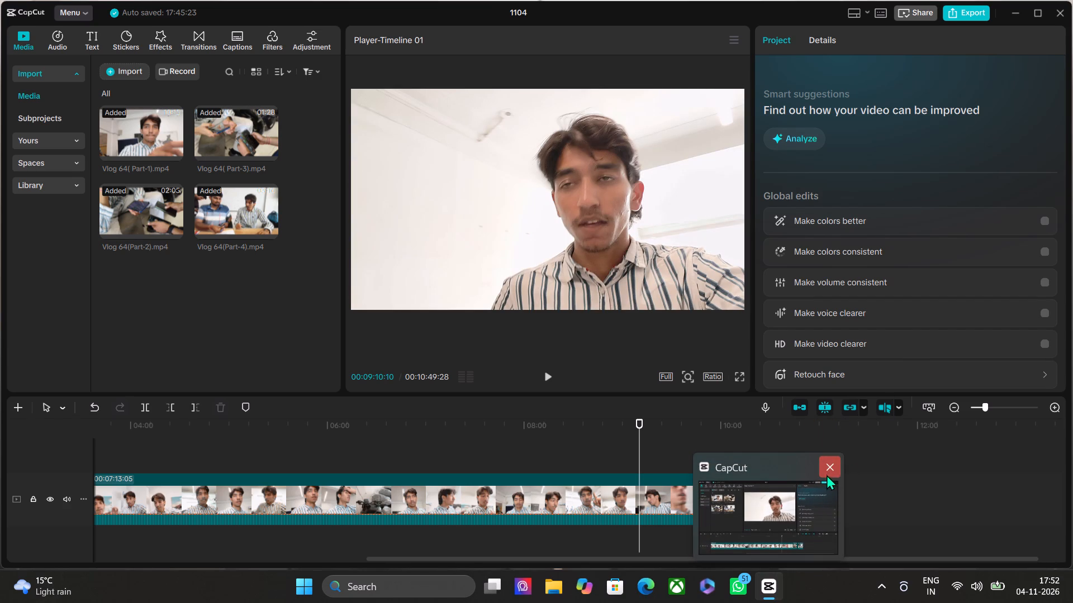
pyautogui.click(828, 471)
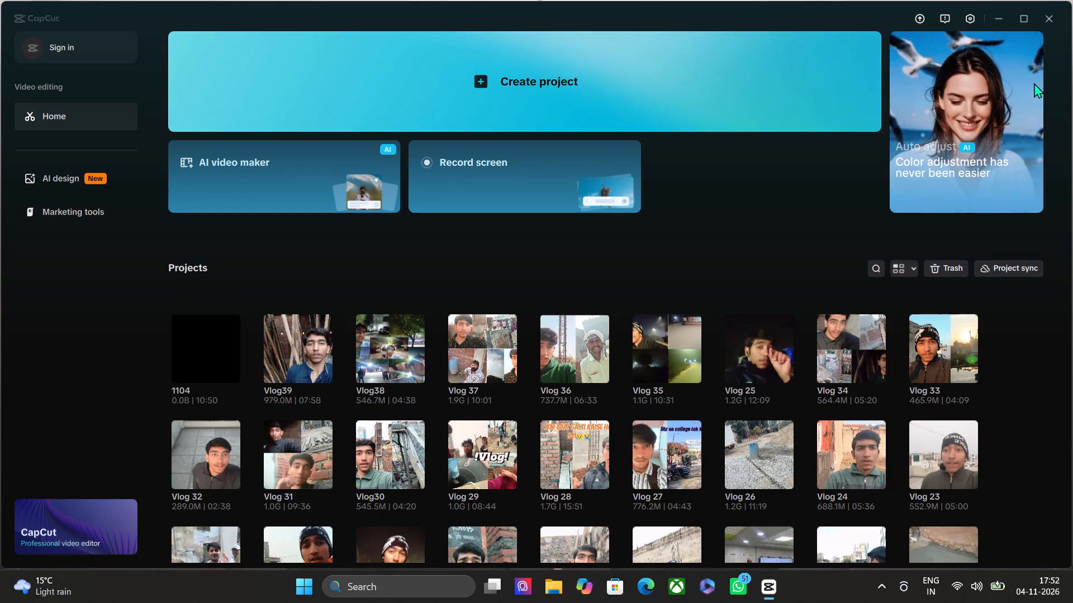
pyautogui.click(1048, 28)
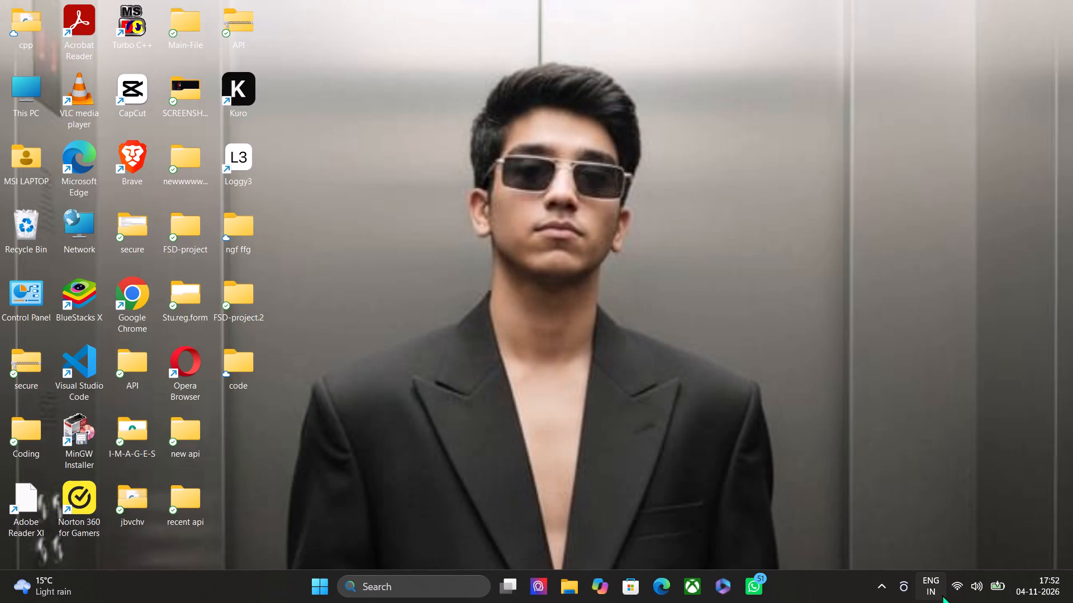
# Turn off Bluetooth and Wi-Fi in the Windows quick settings and return to the desktop.
pyautogui.click(956, 585)
pyautogui.click(917, 312)
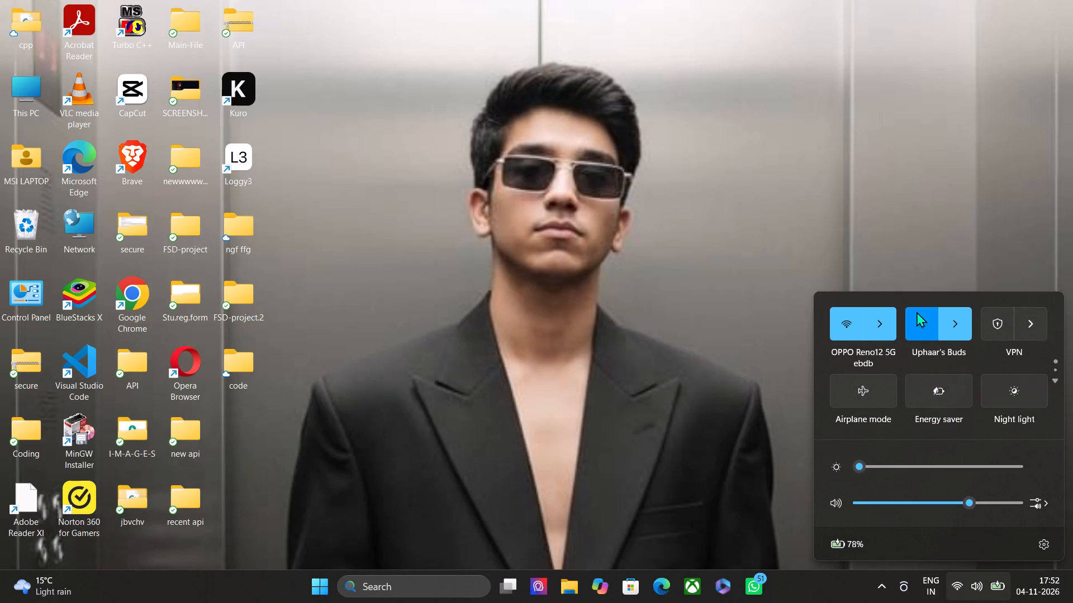
pyautogui.click(851, 319)
pyautogui.click(881, 246)
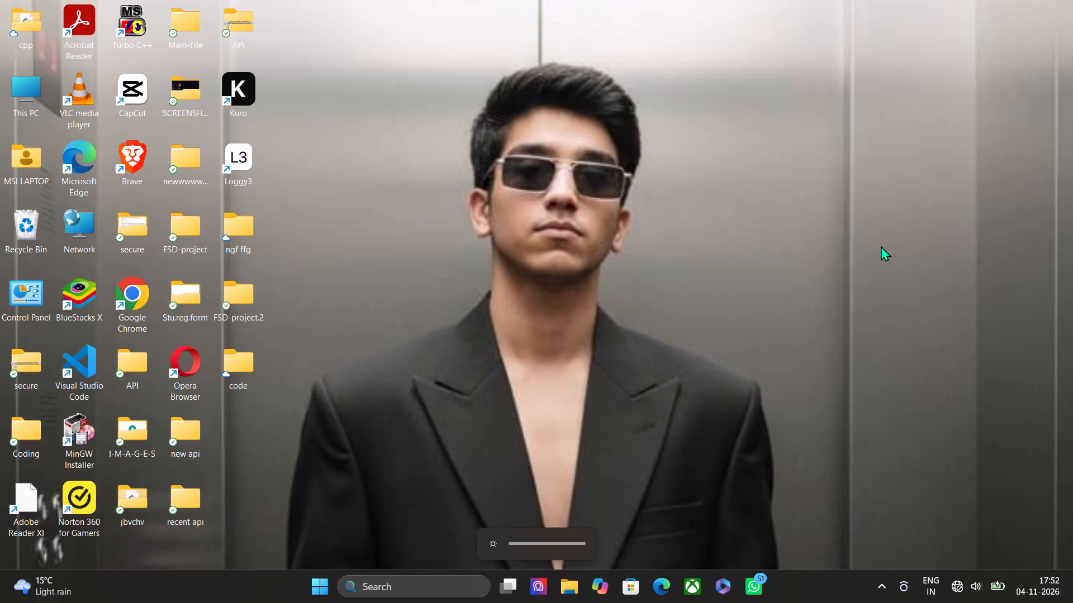
# Bring up the Windows shutdown dialog from the desktop and choose Shut down as the action.
pyautogui.hotkey('alt', 'F4')
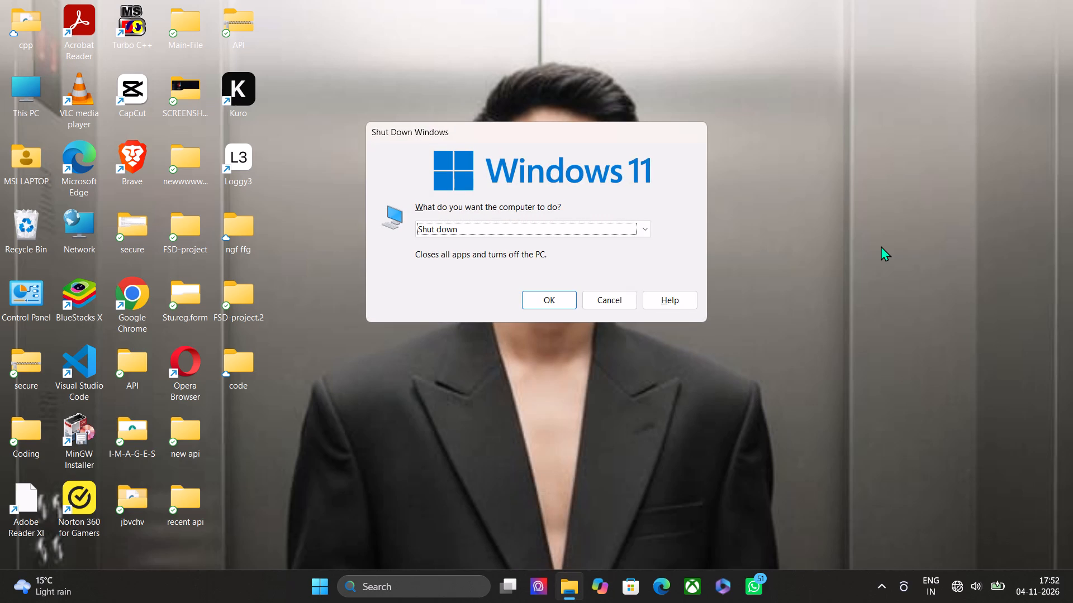
pyautogui.press('Down')
pyautogui.press('Up')
pyautogui.press('Up')
pyautogui.press('Down')
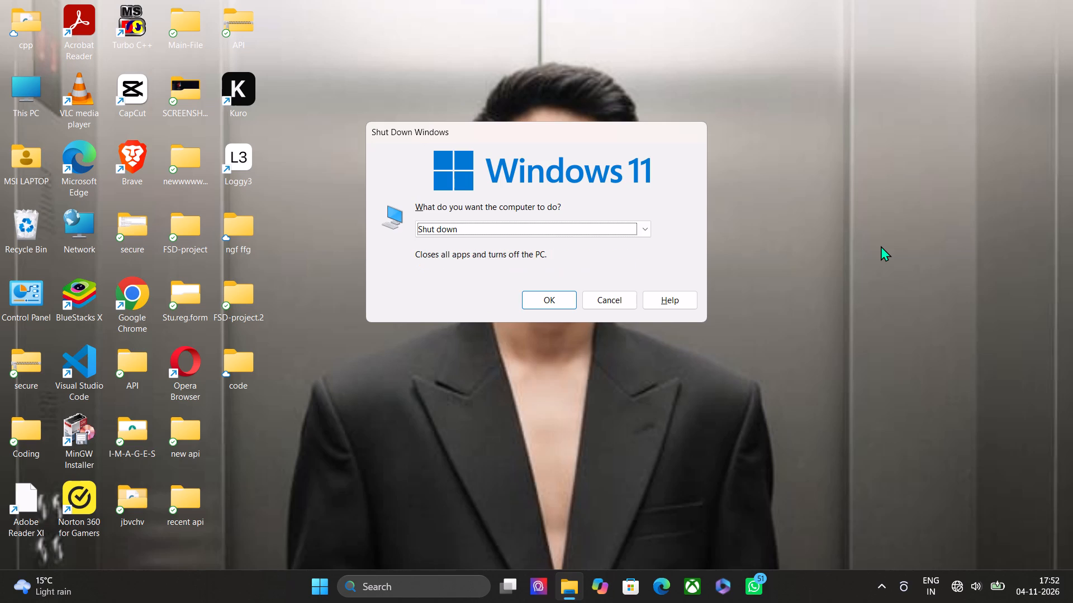